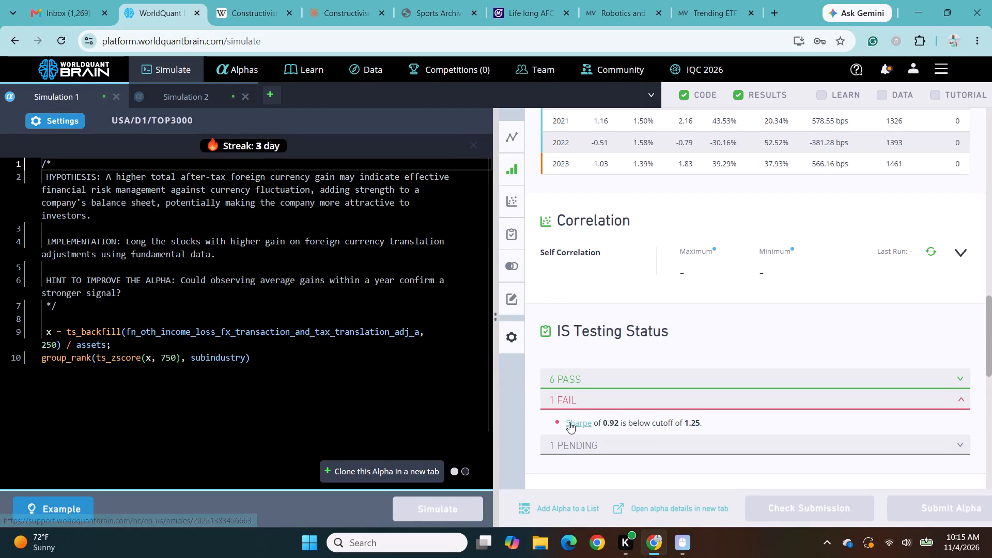
Open the help article linked from the failed Sharpe test in its own browser tab and read its advice on improving Sharpe.
left_click_drag(567, 422, 606, 423)
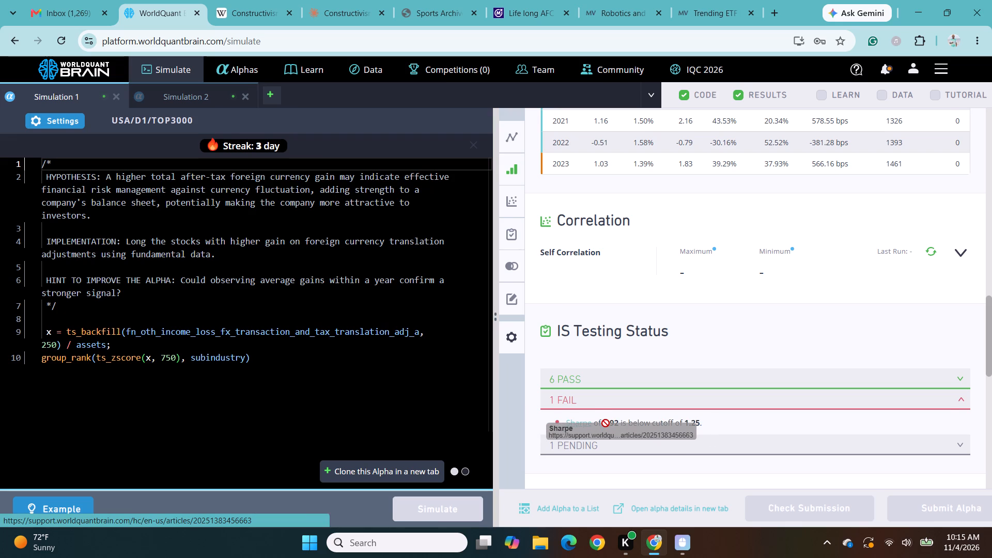
left_click_drag(606, 423, 498, 297)
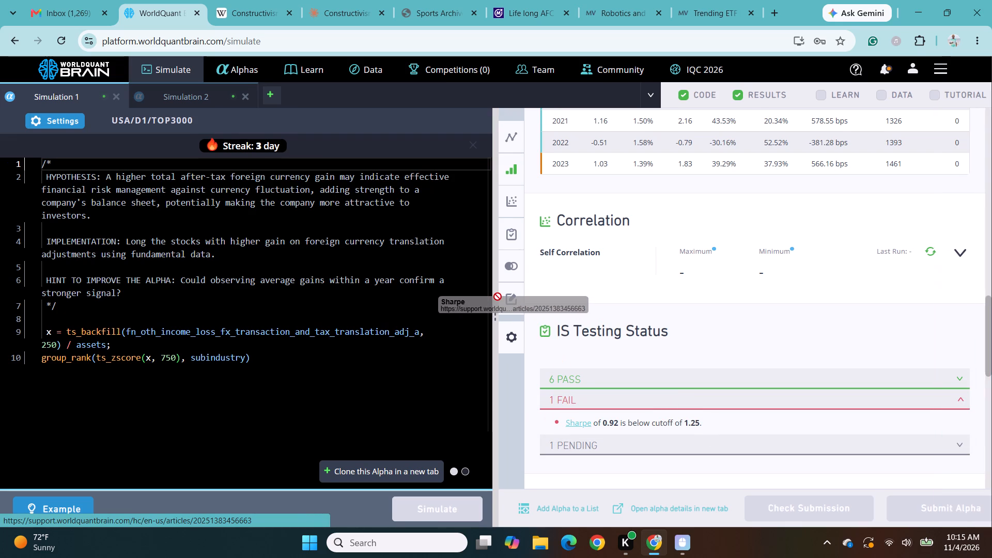
left_click_drag(498, 297, 339, 4)
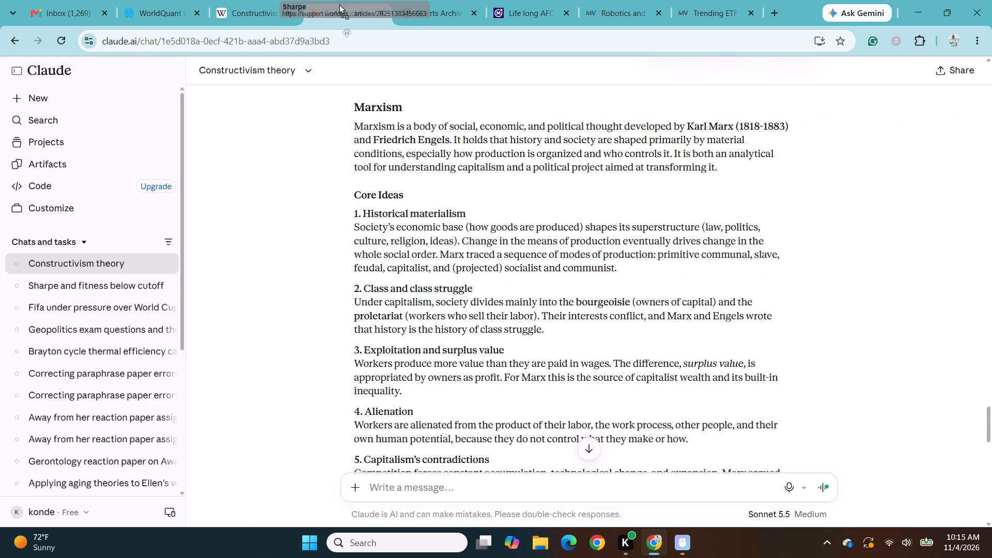
left_click_drag(339, 4, 216, 169)
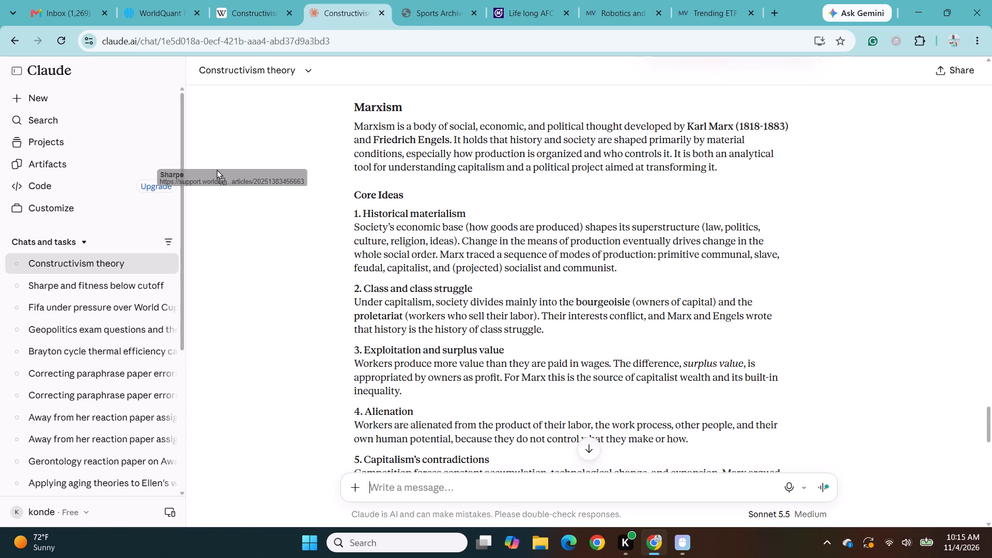
left_click_drag(216, 169, 135, 282)
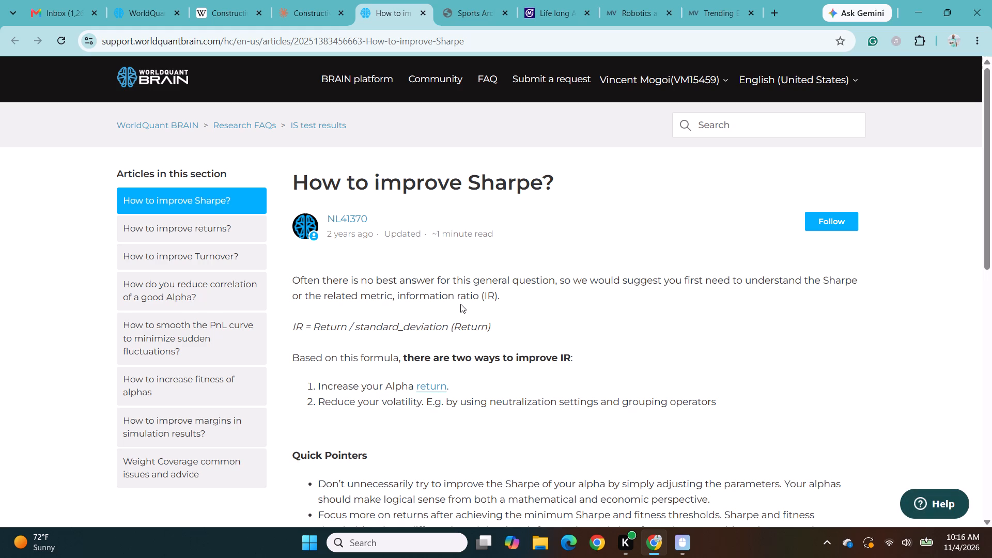
scroll(460, 304, "down", 1)
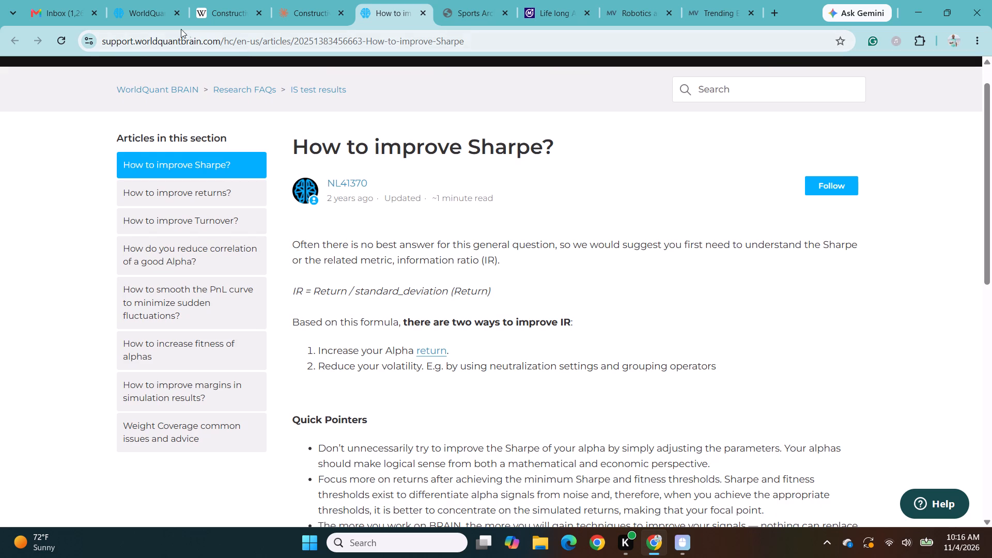
Back in WorldQuant BRAIN, set Simulation 1's neutralization to Subindustry, apply the settings and run the simulation.
left_click(148, 11)
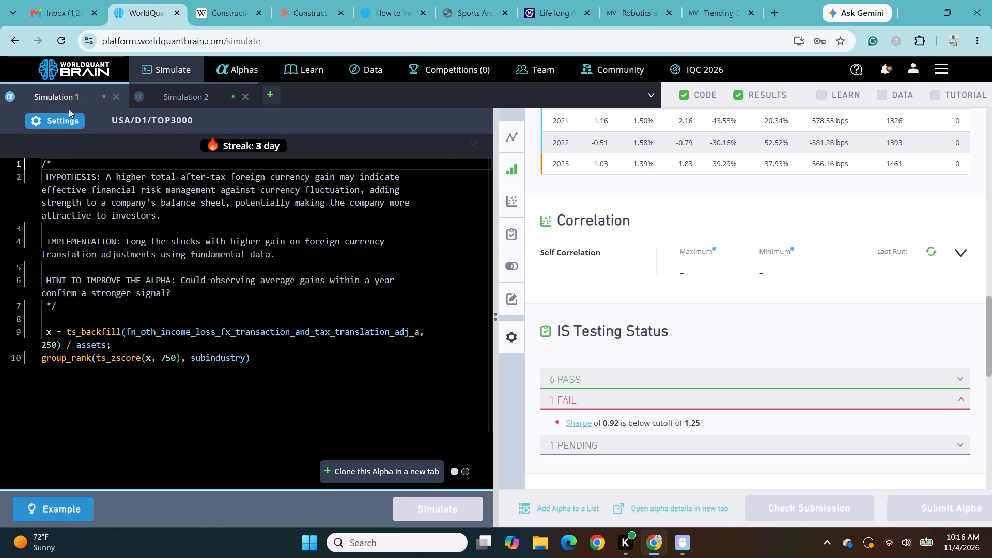
left_click(56, 122)
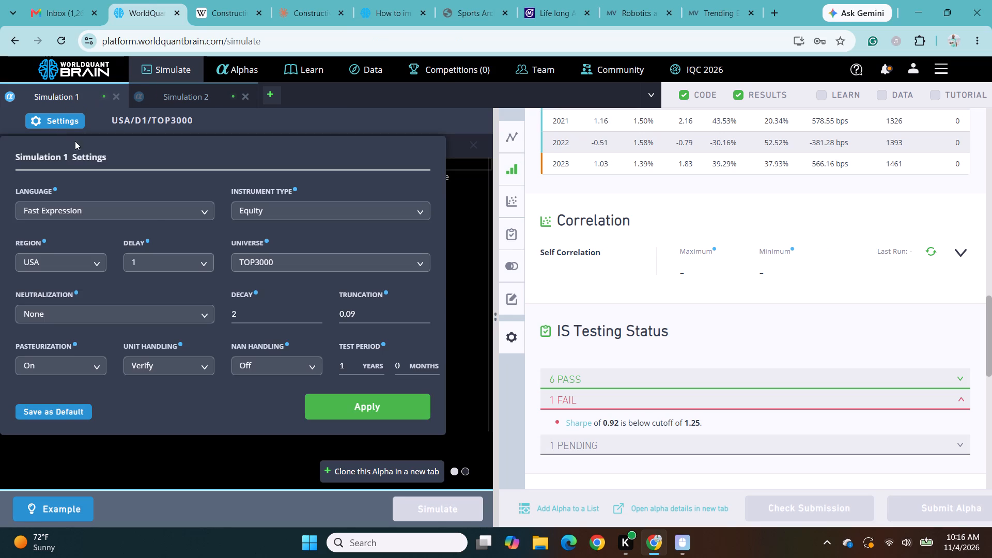
left_click(203, 310)
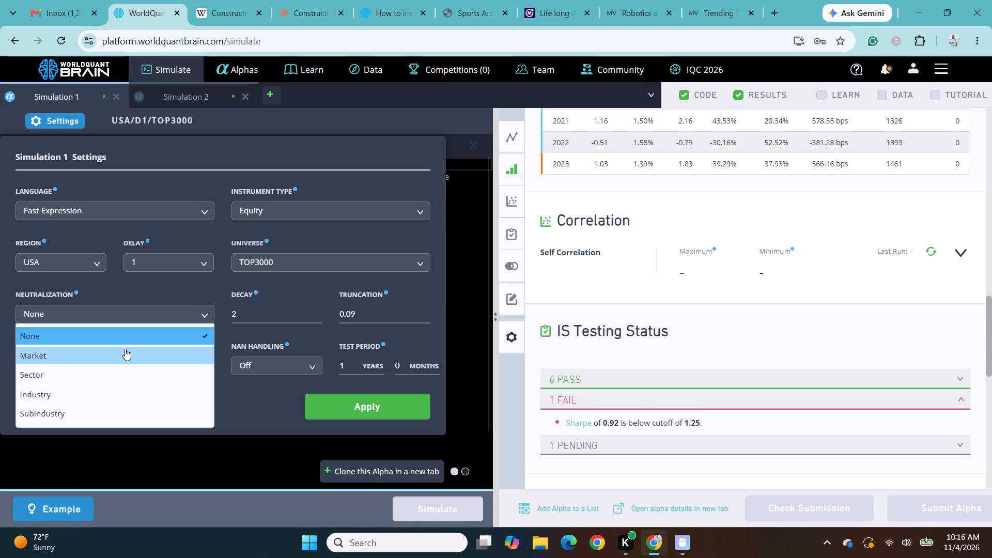
left_click(105, 417)
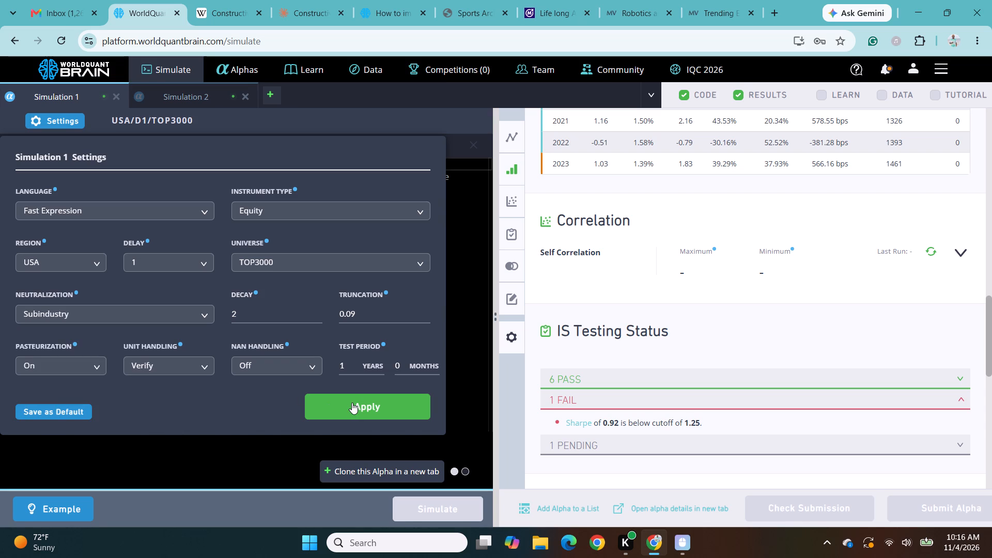
left_click(352, 402)
left_click(444, 517)
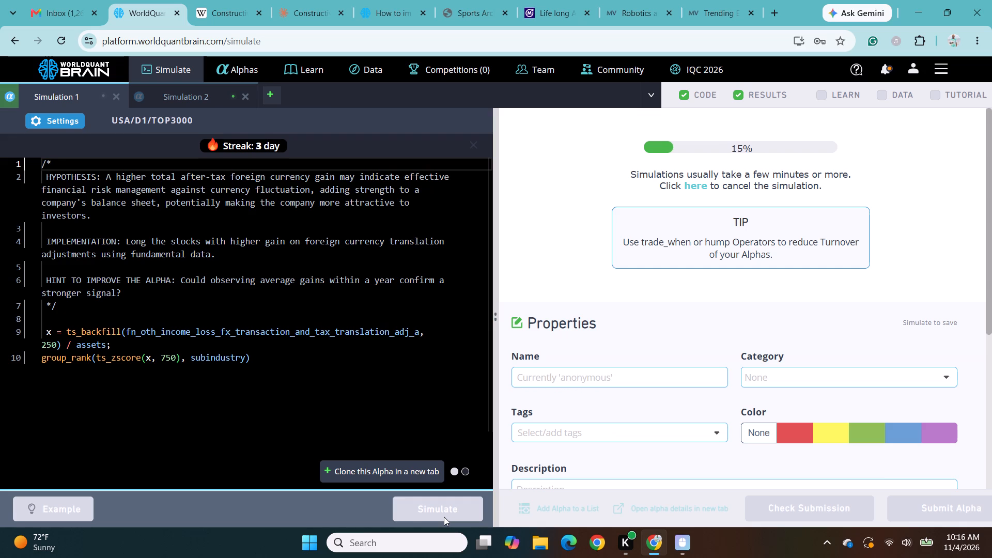
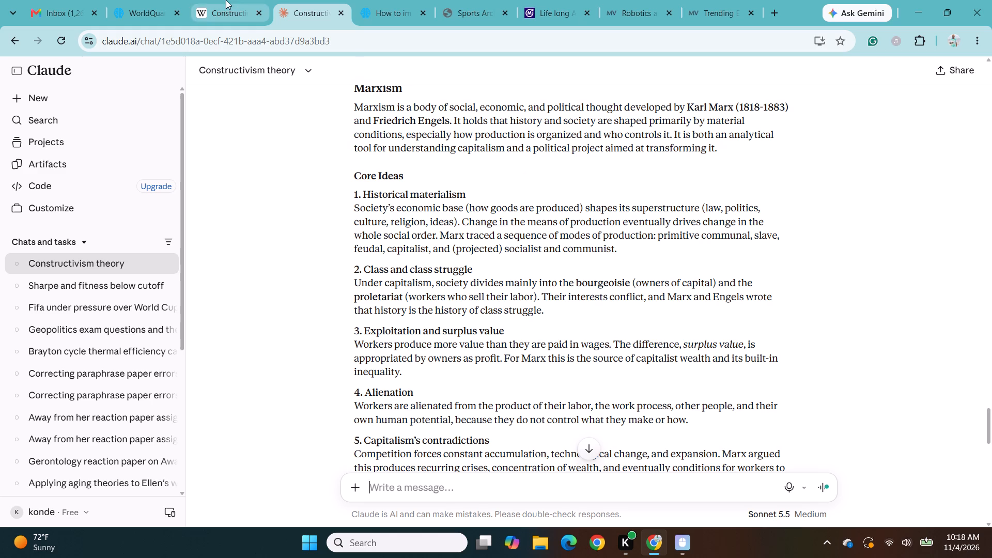
Back in WorldQuant BRAIN, show the test period in Simulation 1's results, examine the PnL chart and dismiss the error notices.
left_click(135, 14)
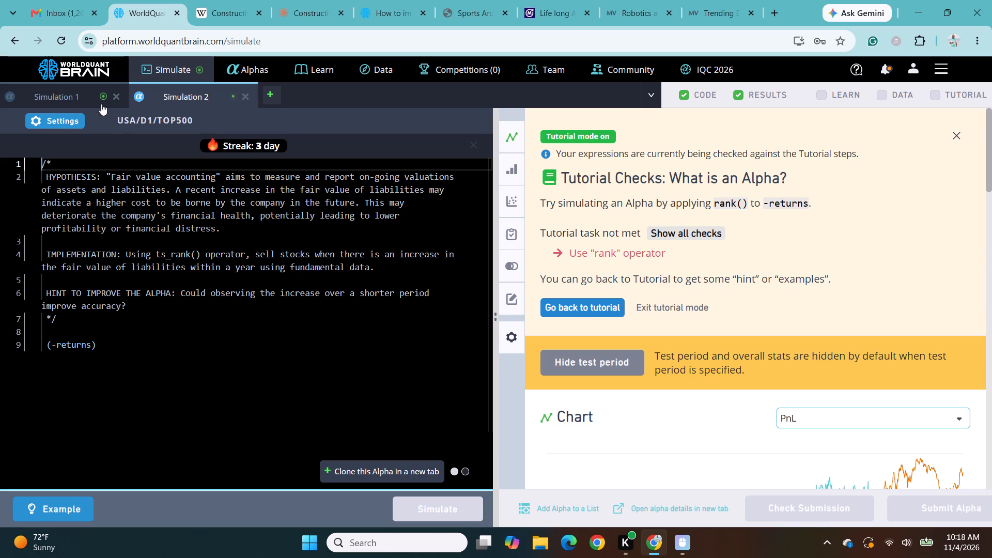
left_click(70, 90)
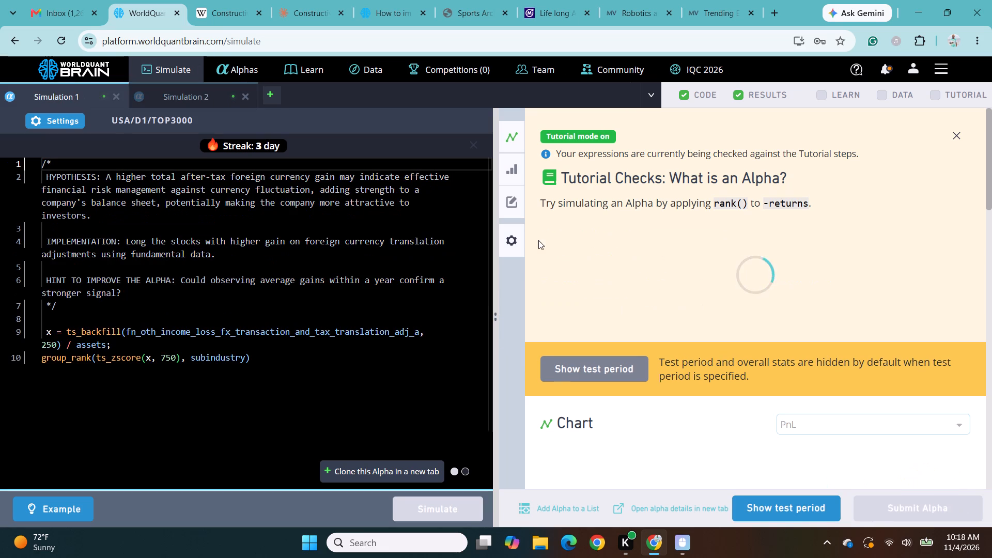
left_click(775, 517)
scroll(762, 447, "down", 1)
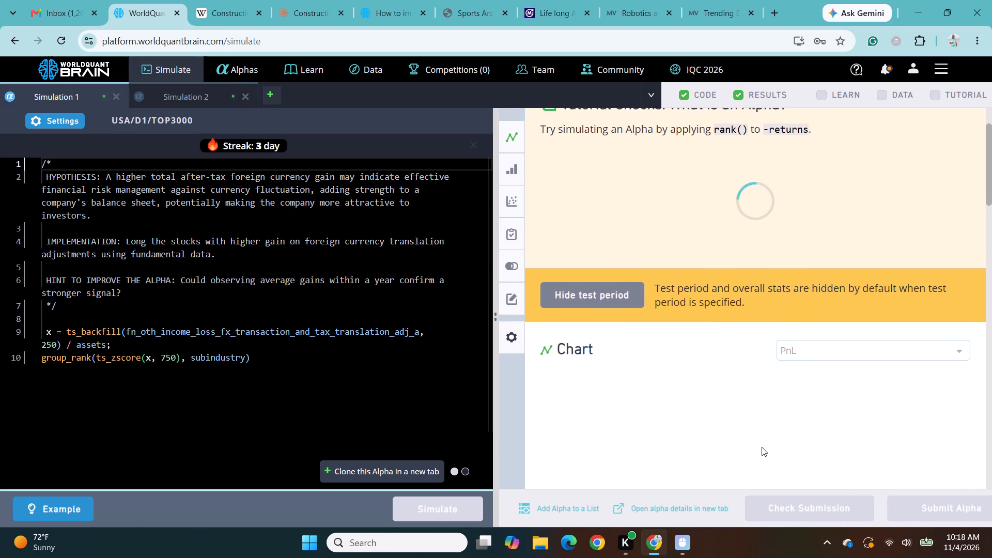
scroll(762, 447, "down", 5)
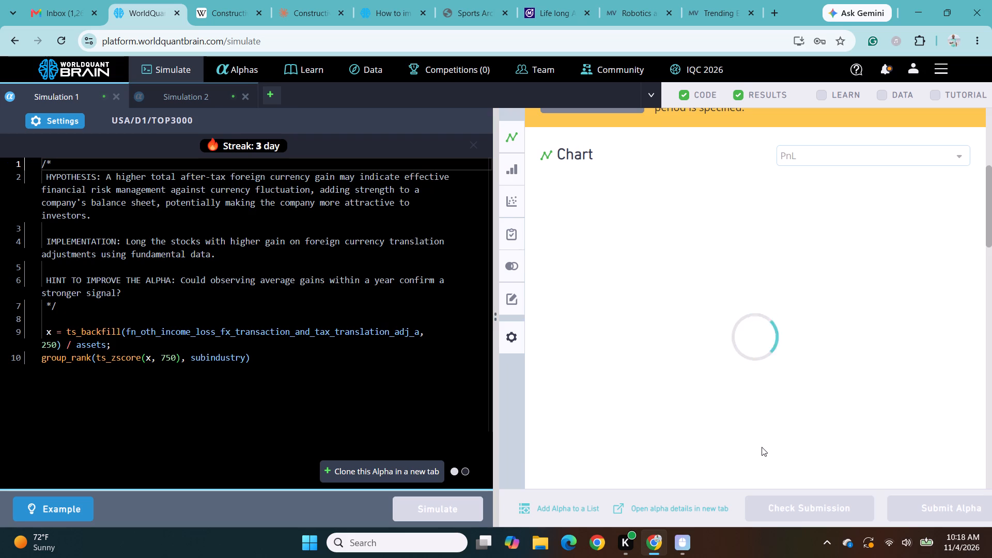
scroll(762, 447, "down", 1)
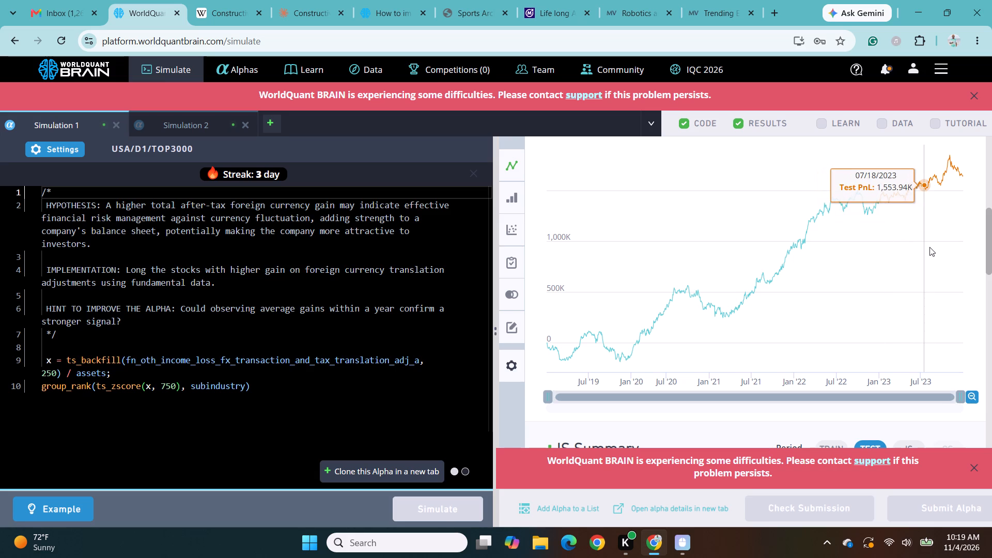
left_click(974, 95)
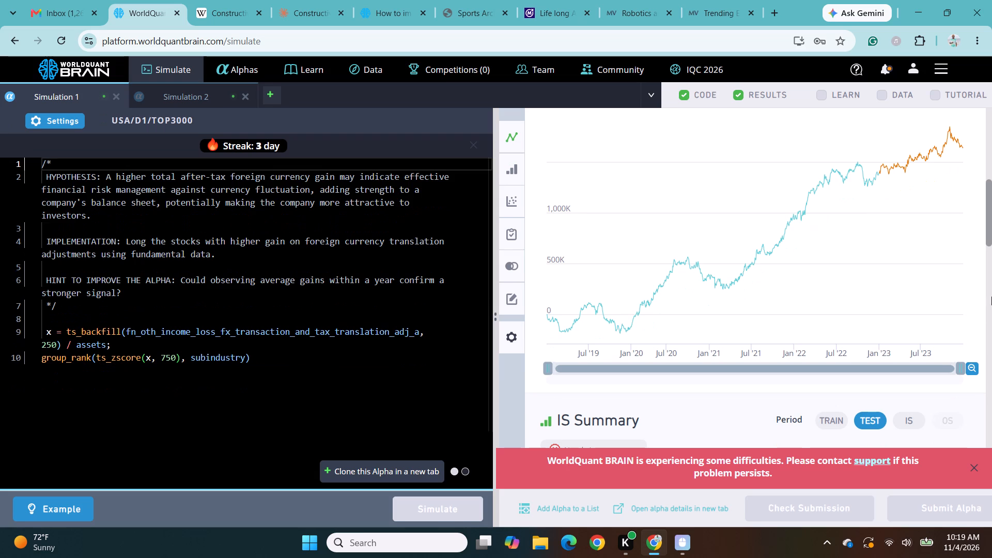
left_click(973, 467)
Examine Simulation 1's IS Summary and expand the failed tests in its IS Testing Status.
scroll(855, 451, "down", 3)
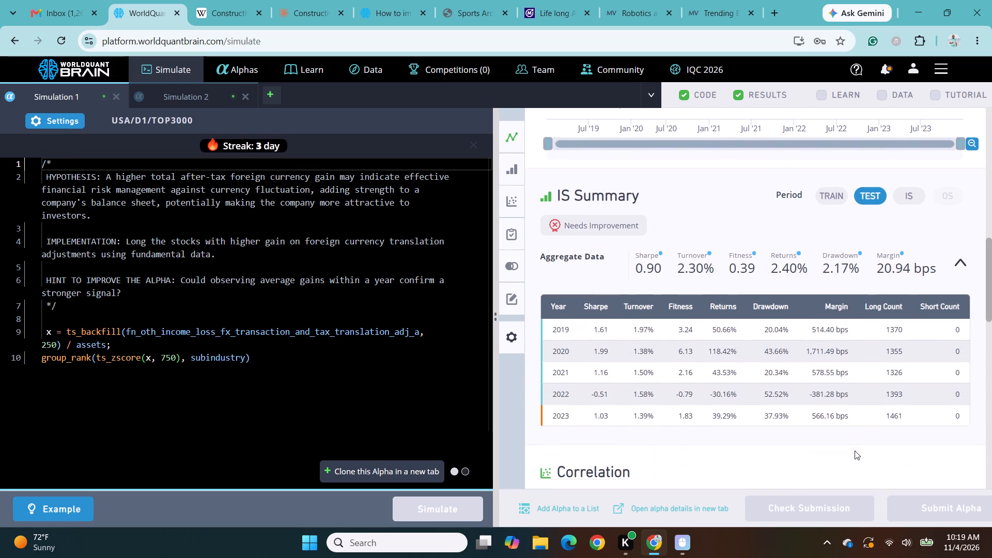
scroll(855, 451, "down", 3)
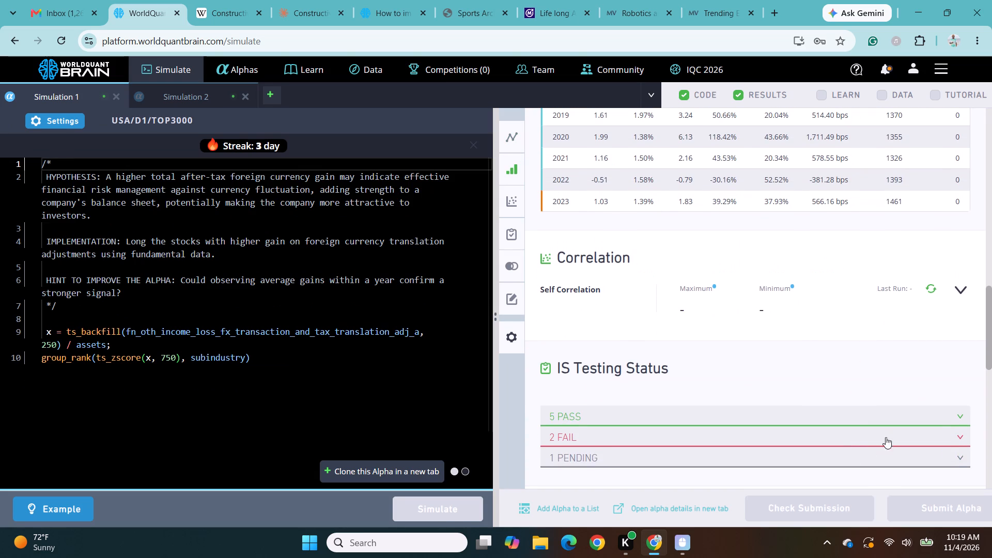
left_click(961, 433)
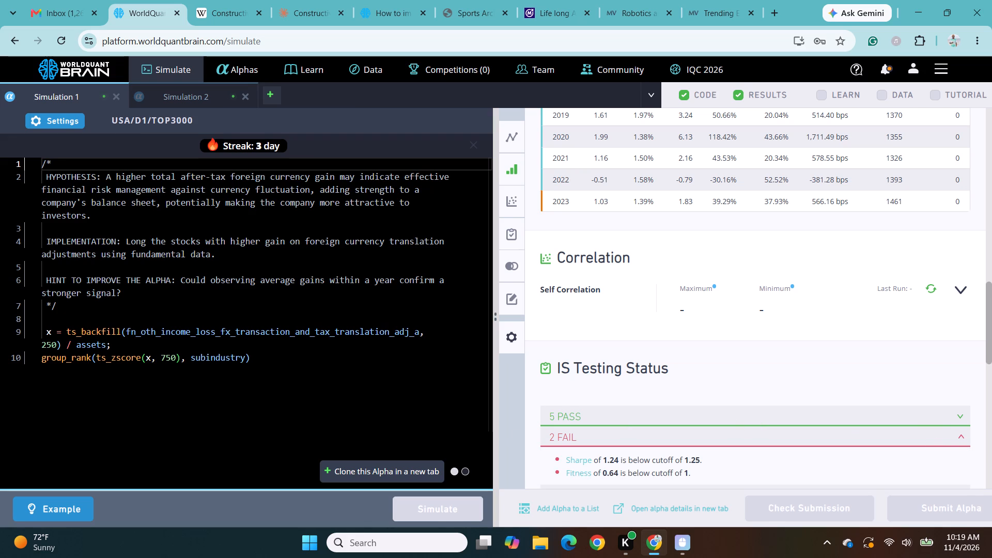
Set Simulation 1's neutralization to Industry, apply the settings and run the simulation.
left_click(55, 125)
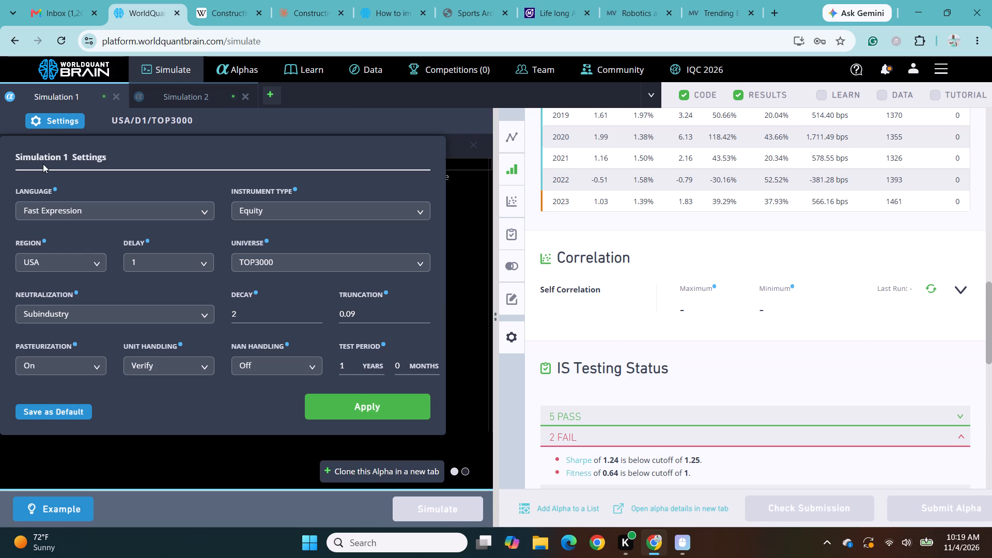
left_click(204, 312)
left_click(111, 397)
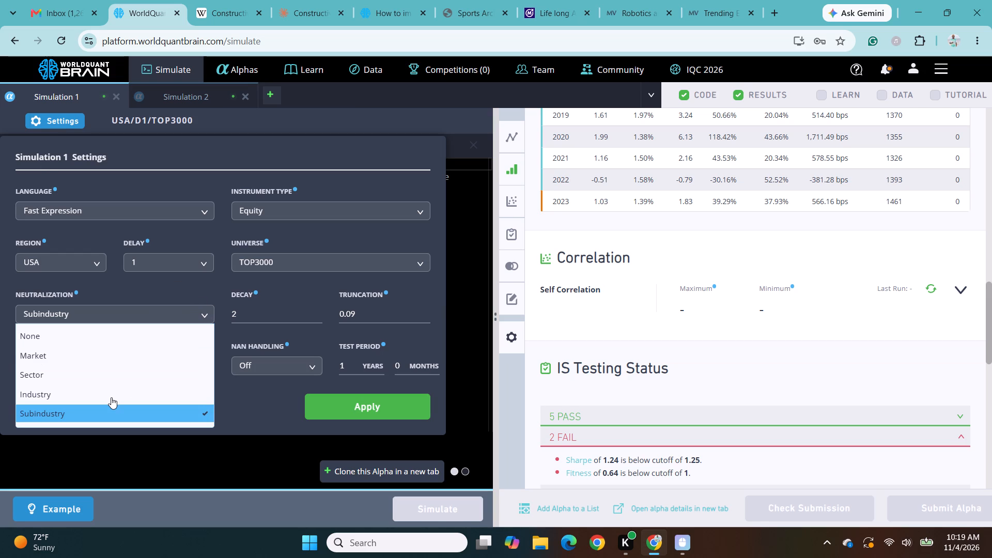
left_click(340, 401)
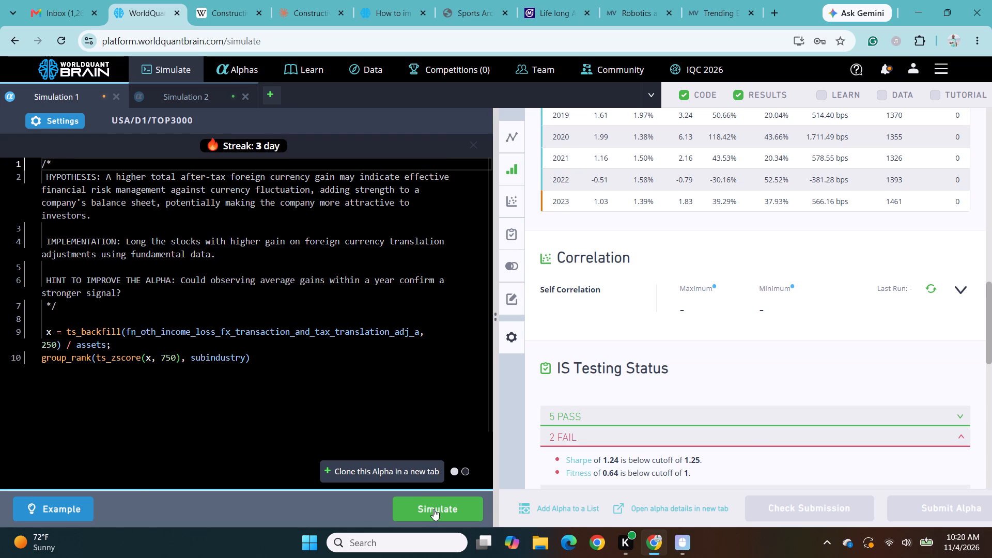
left_click(433, 509)
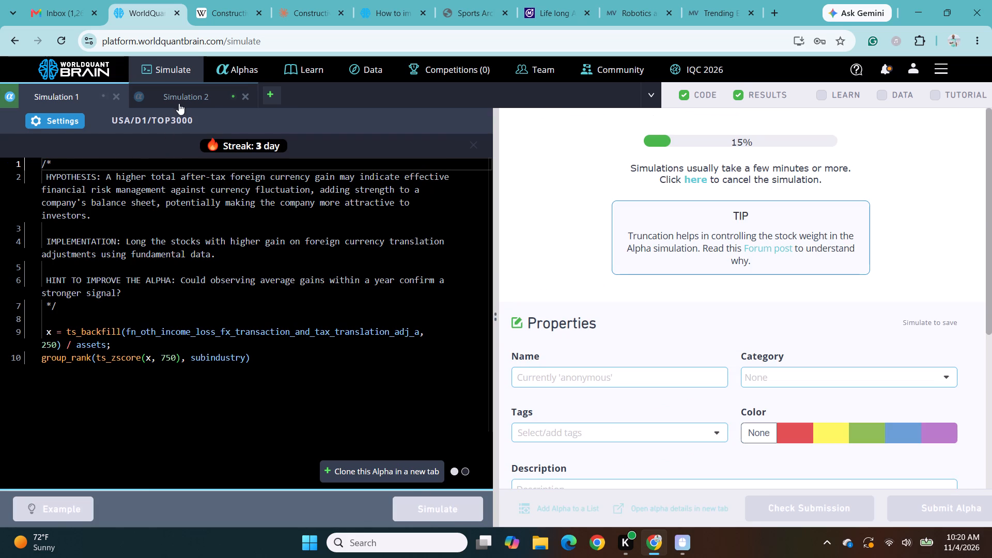
View Simulation 2, dismiss the error notice and expand the failed tests in its IS Testing Status.
left_click(189, 91)
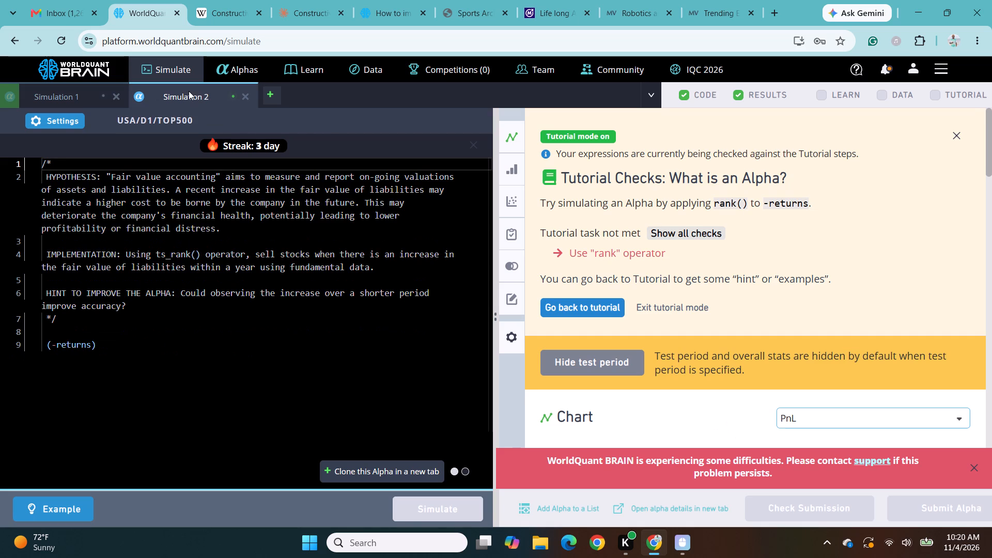
left_click(975, 466)
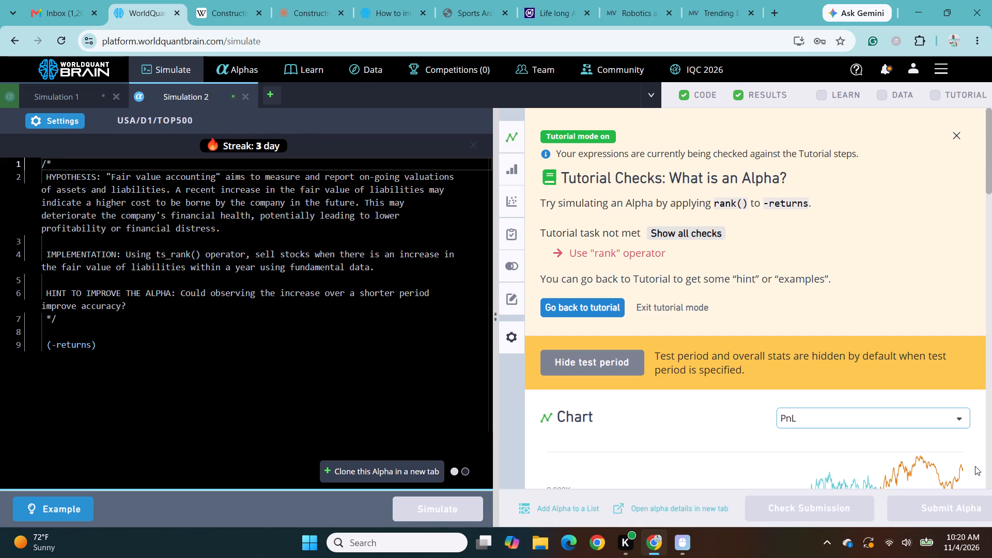
scroll(823, 418, "down", 7)
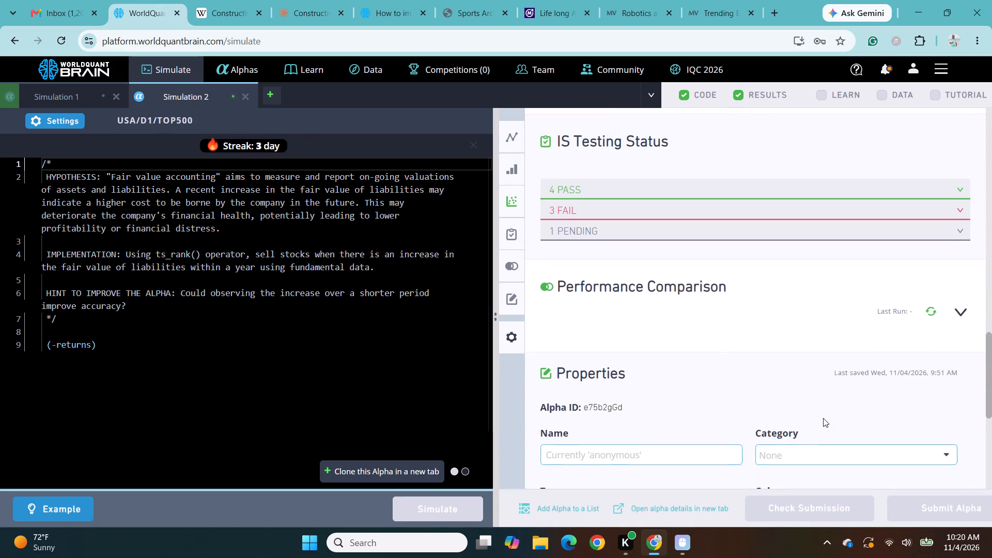
left_click(706, 174)
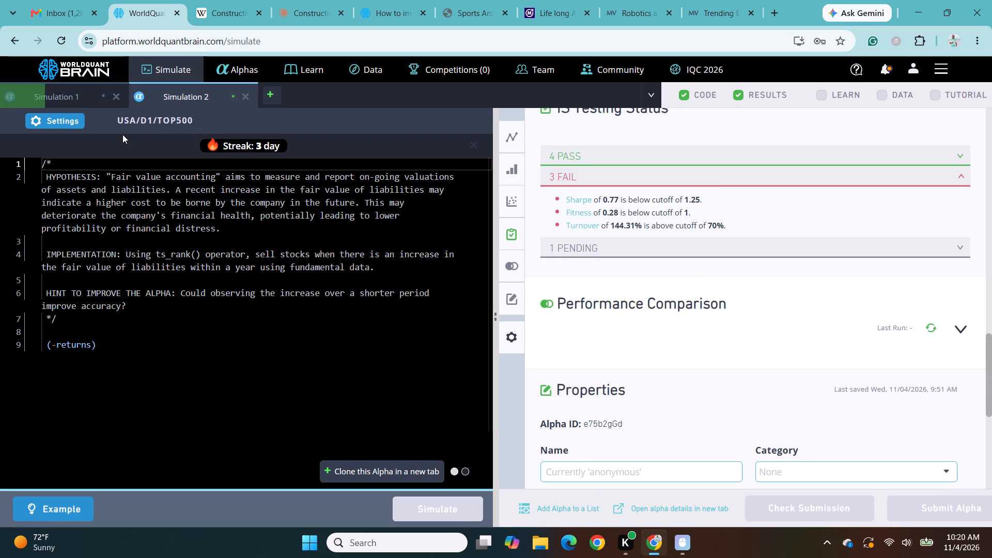
Set Simulation 2's neutralization to Subindustry, apply the settings and run the simulation.
left_click(64, 125)
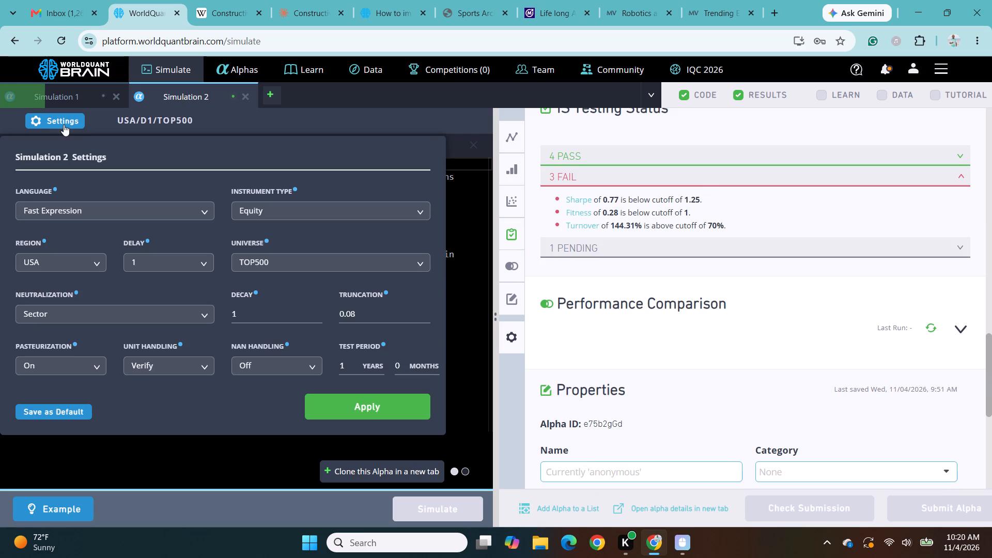
left_click(202, 313)
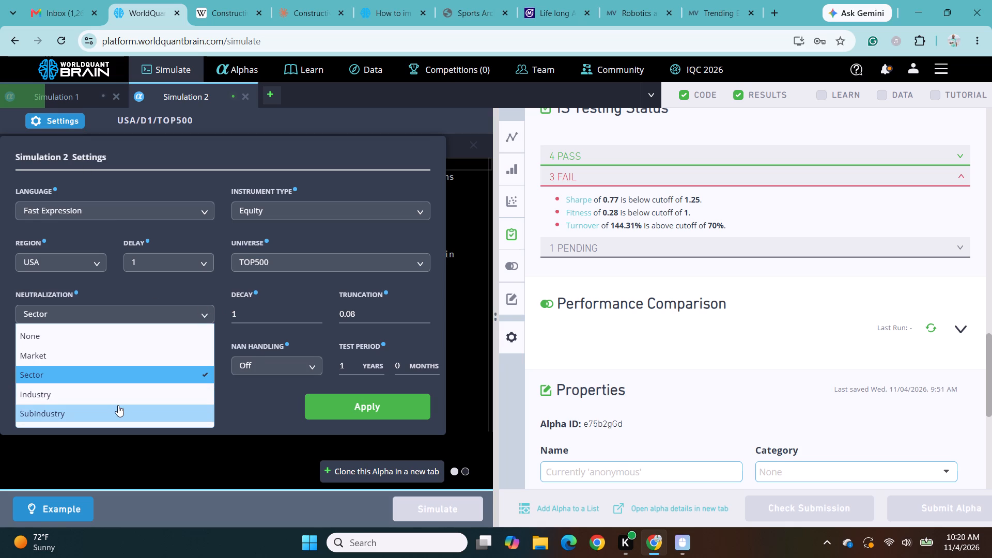
left_click(118, 405)
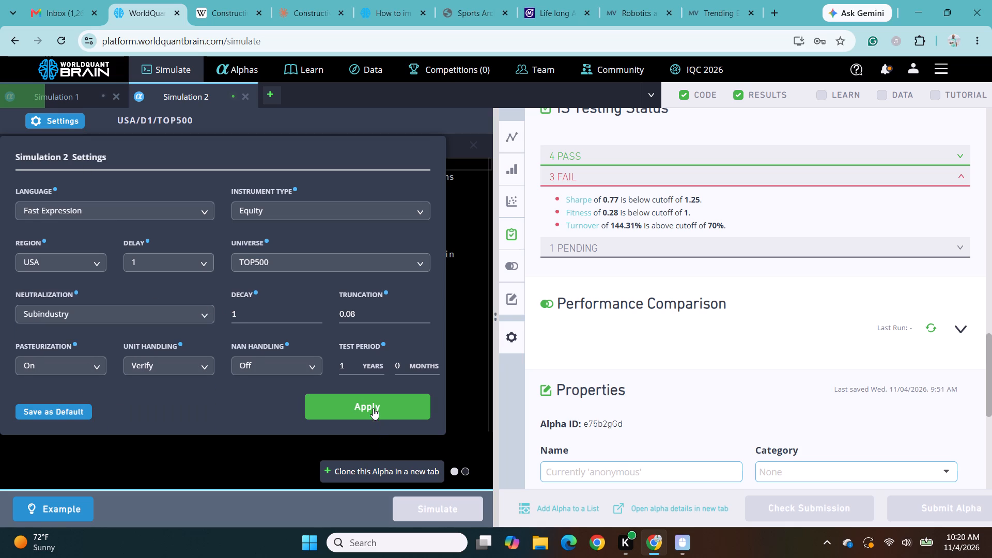
left_click(373, 407)
left_click_drag(419, 462, 435, 508)
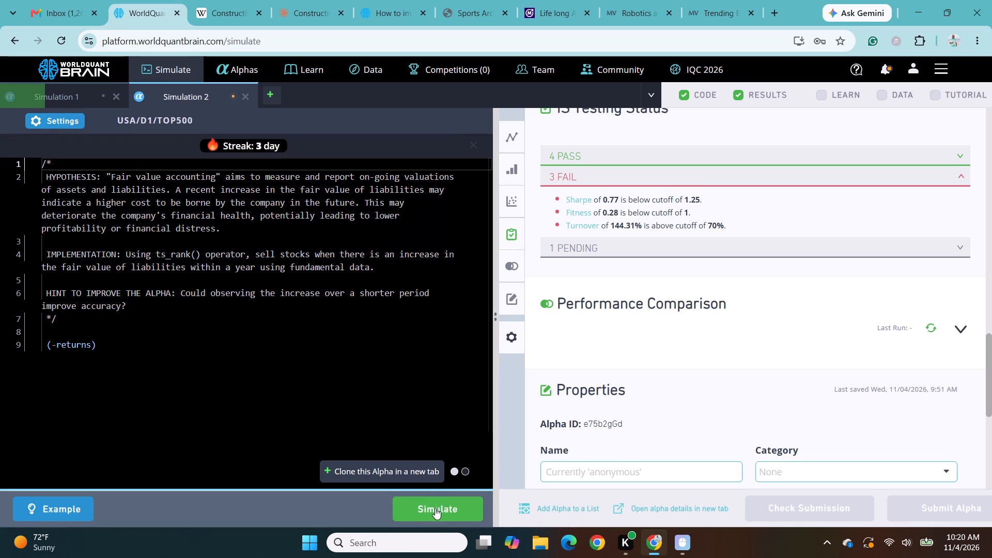
left_click_drag(435, 508, 435, 509)
left_click(435, 509)
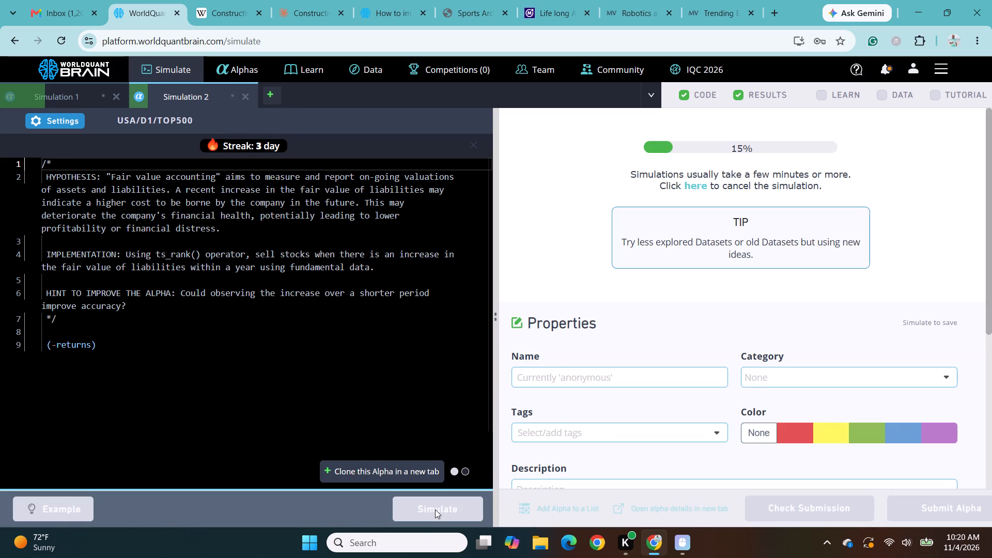
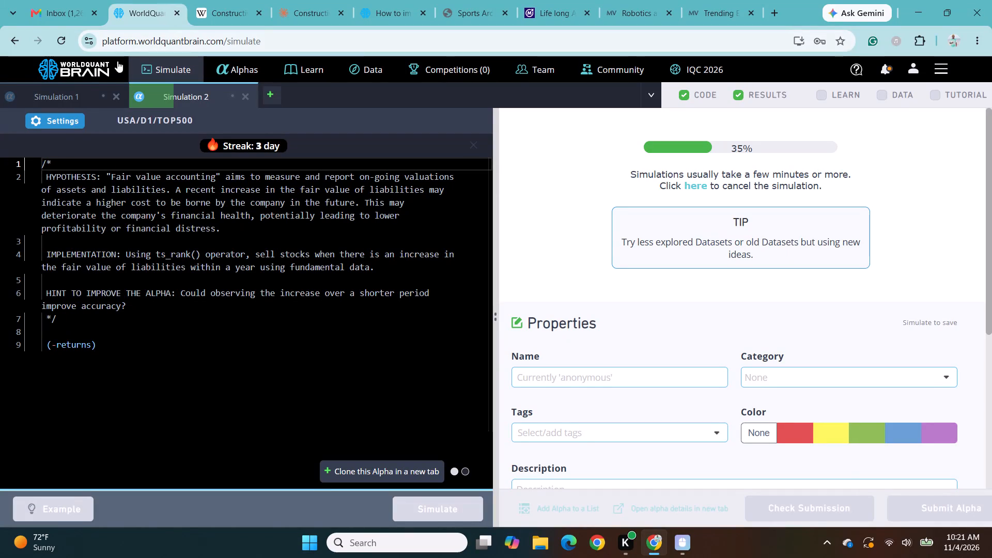
Return to Simulation 1 and show the test period and overall stats in its results.
left_click(80, 89)
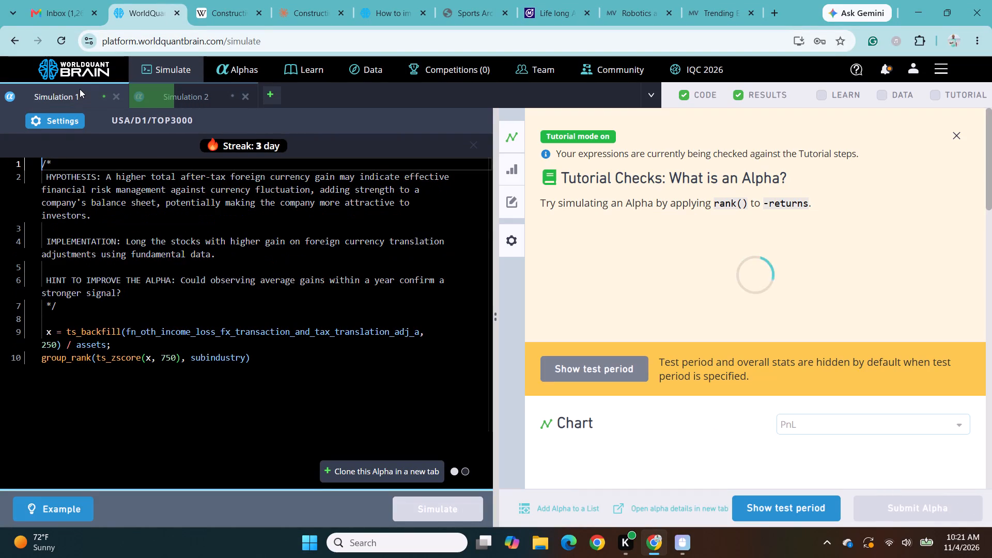
double_click(80, 89)
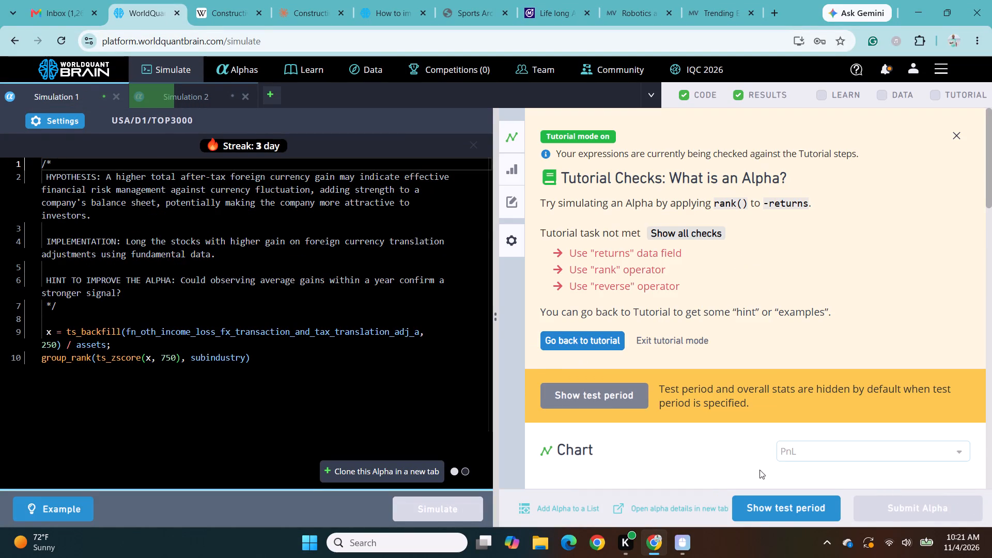
left_click(776, 508)
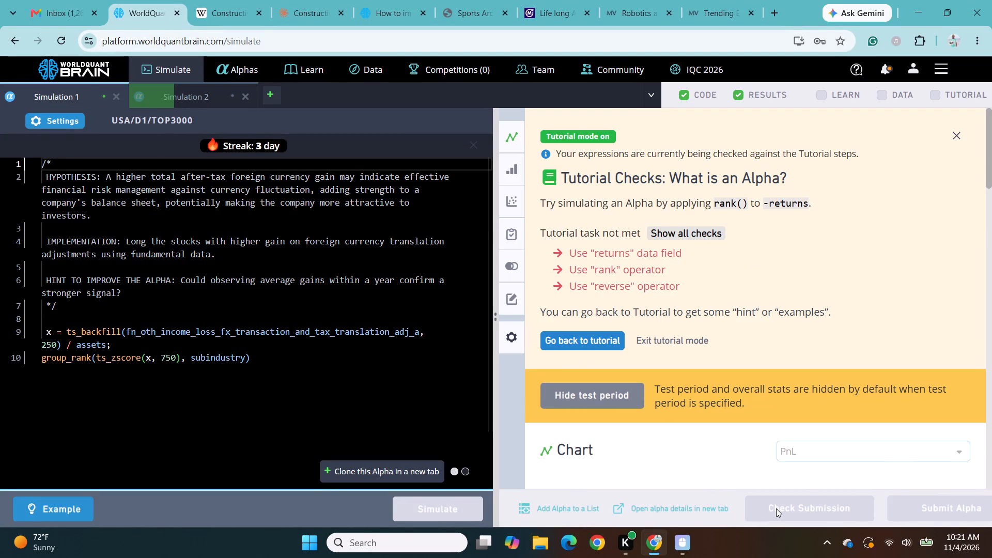
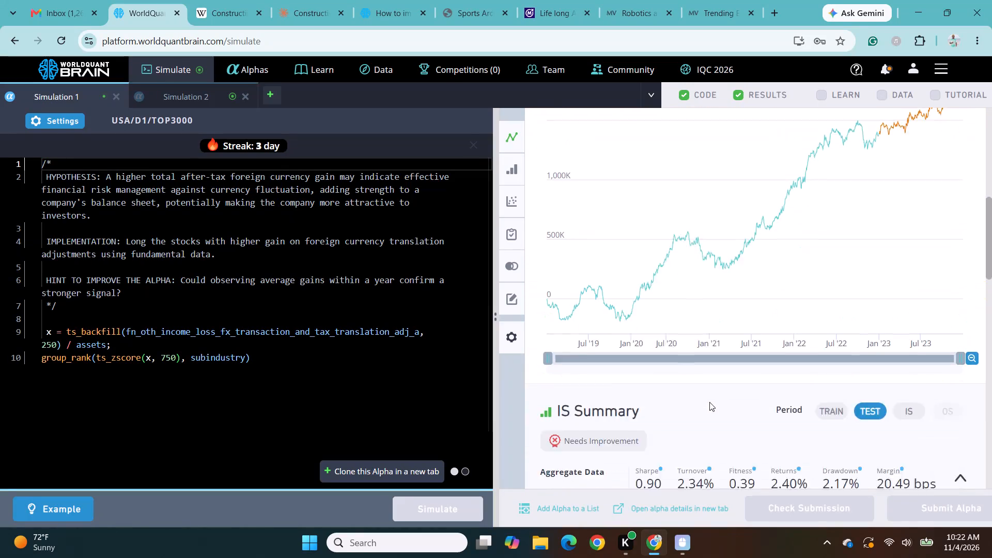
Expand the failed checks under IS Testing Status in Simulation 1's results and review them.
scroll(709, 402, "down", 2)
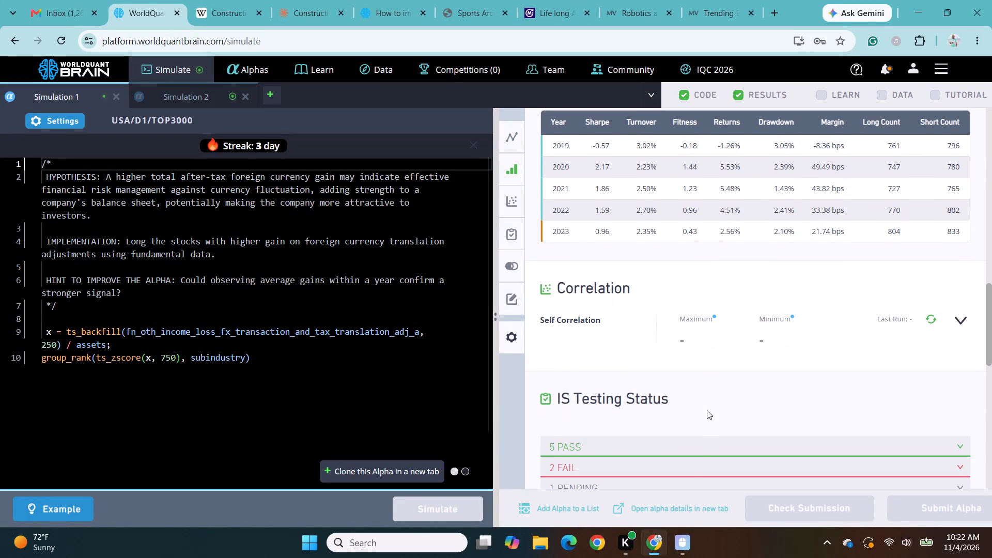
left_click(684, 471)
scroll(684, 471, "down", 1)
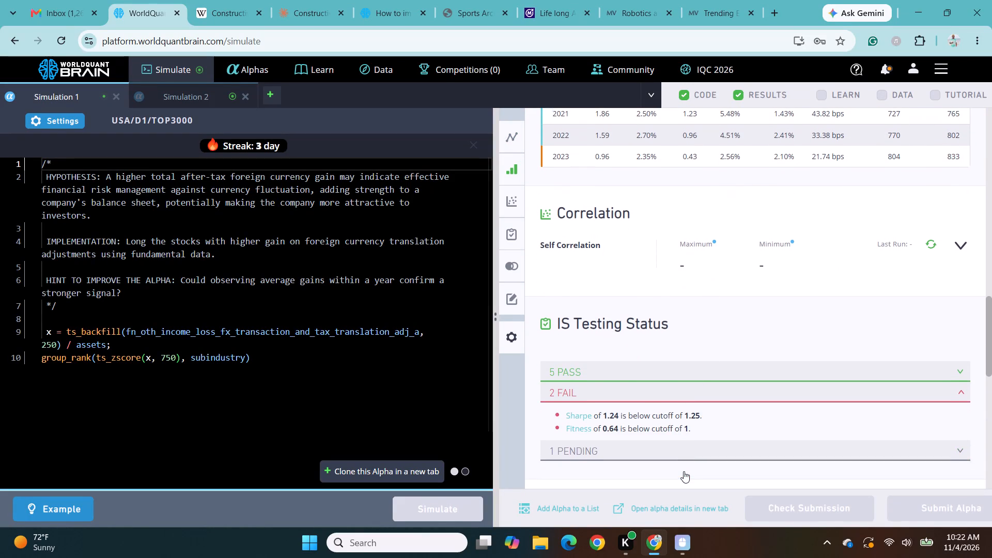
scroll(684, 471, "down", 1)
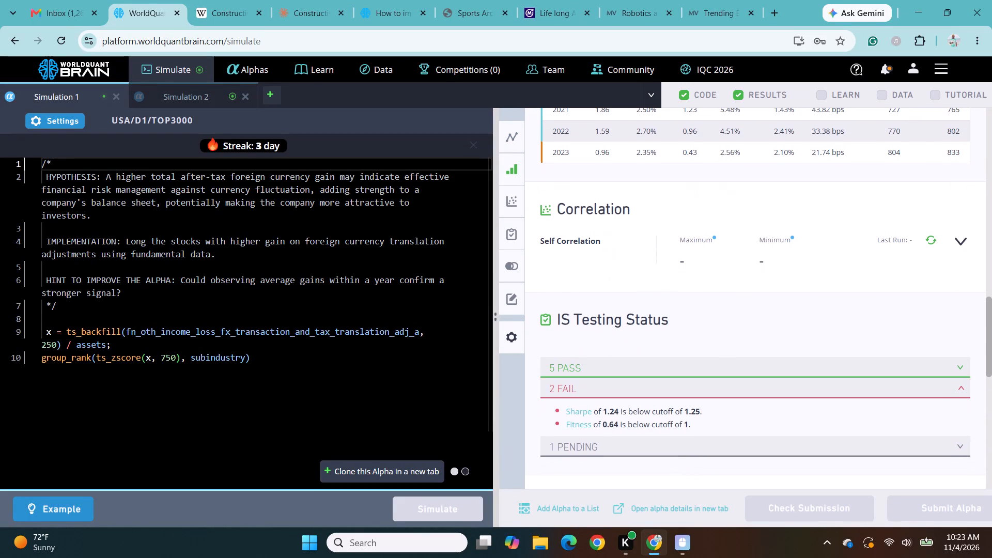
Set Simulation 1's neutralization to None and truncation to 0.08, apply the settings, and rerun the simulation.
left_click(57, 124)
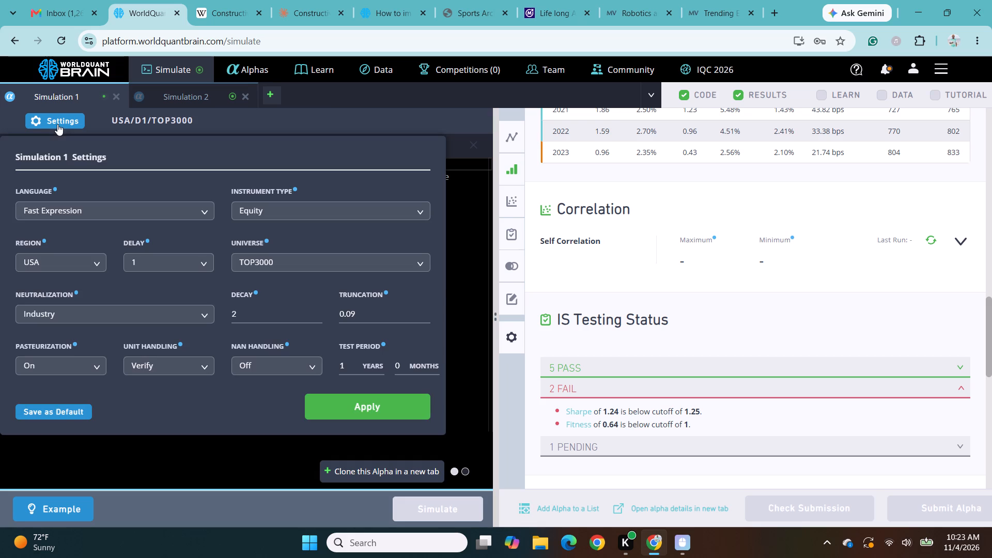
left_click(205, 314)
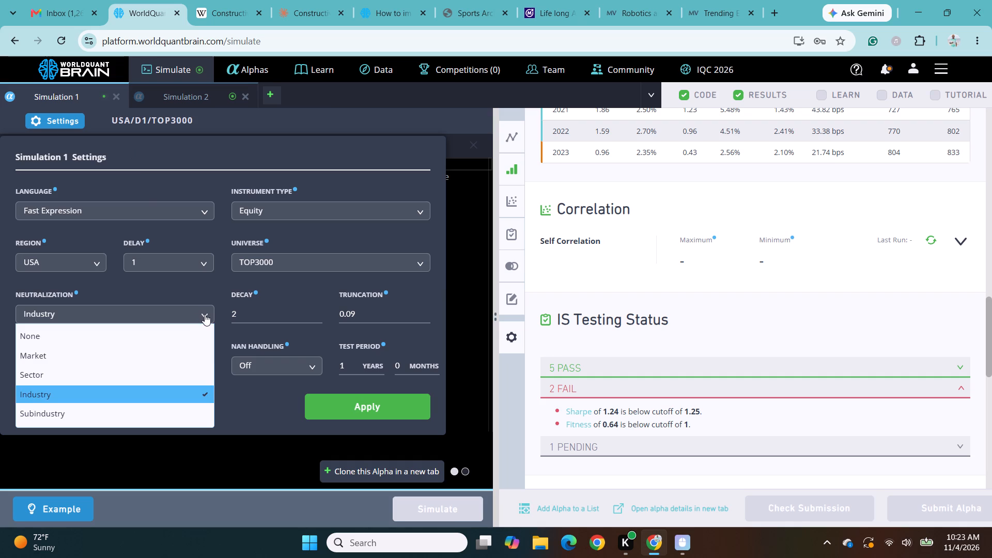
left_click(97, 411)
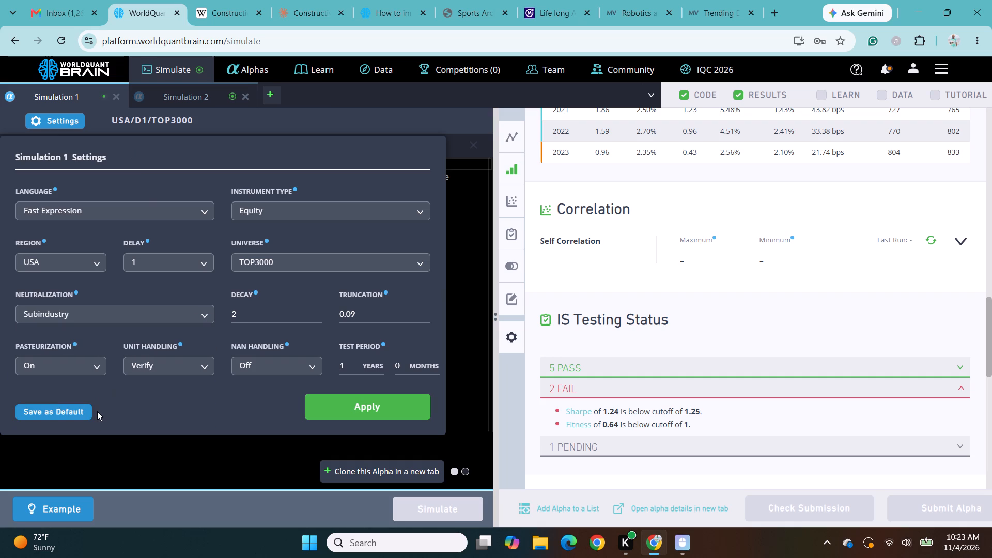
left_click(203, 314)
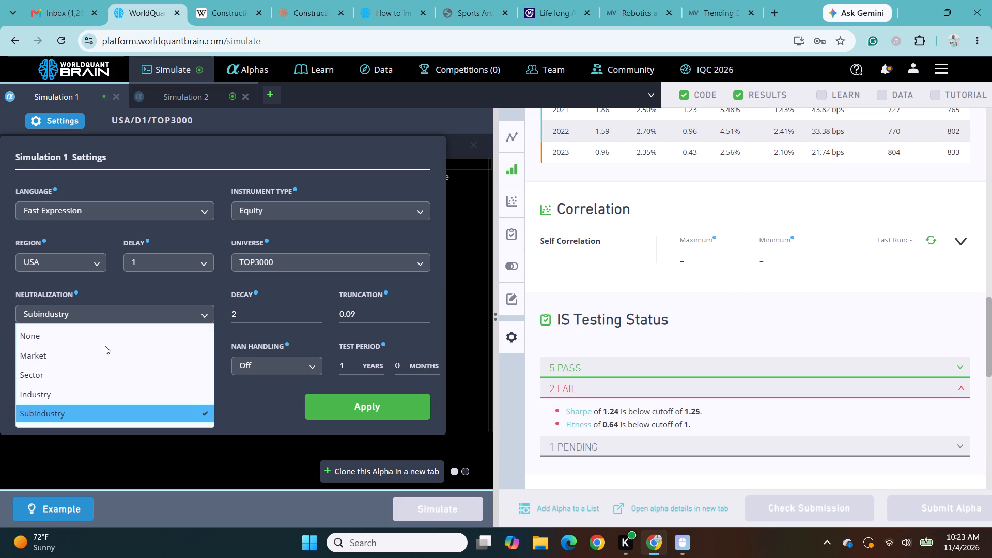
left_click(107, 334)
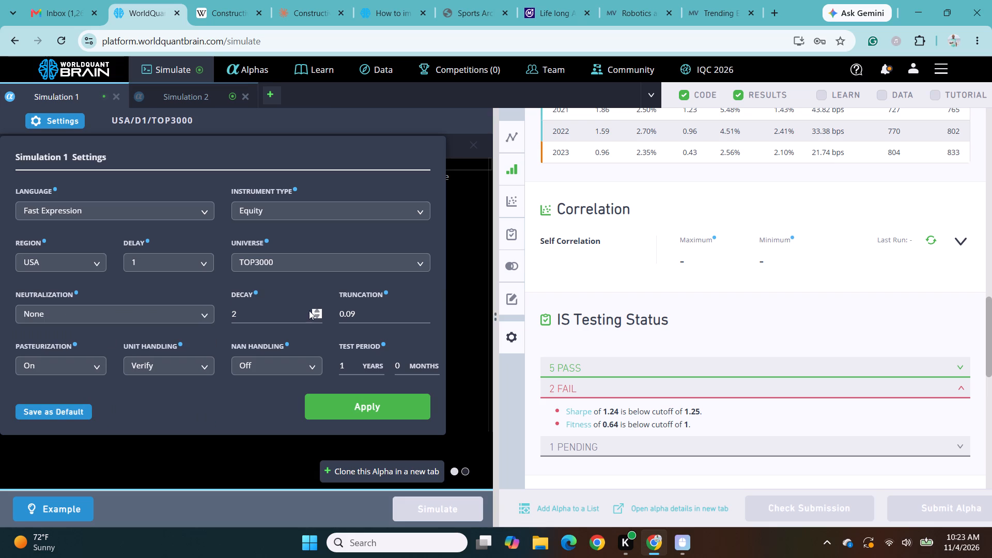
left_click(365, 314)
key("BackSpace")
key("8")
left_click(258, 313)
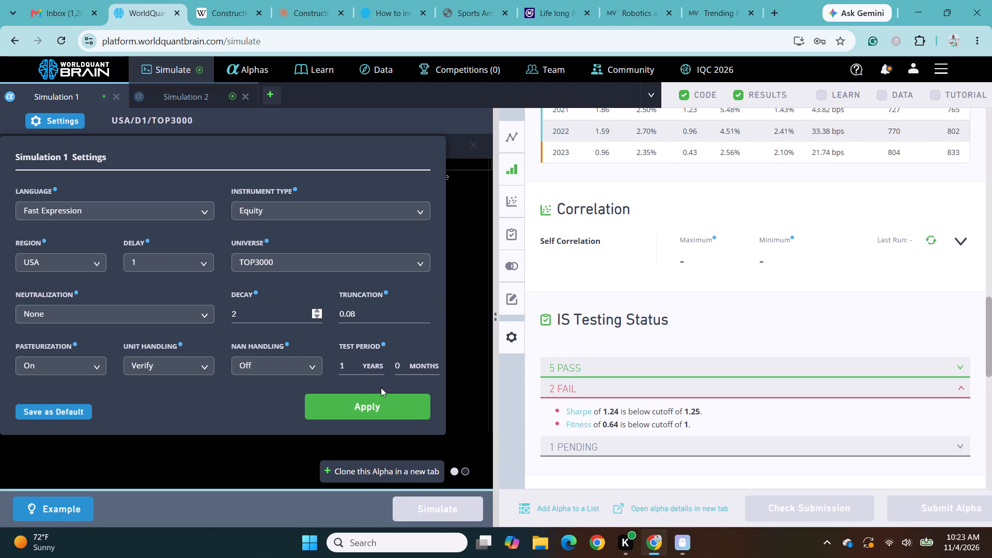
left_click(377, 407)
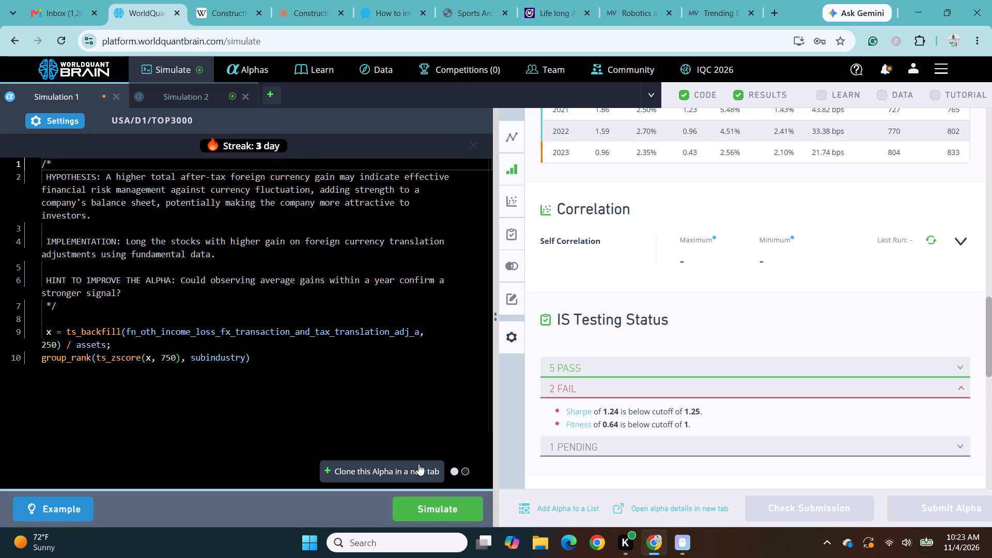
left_click(440, 512)
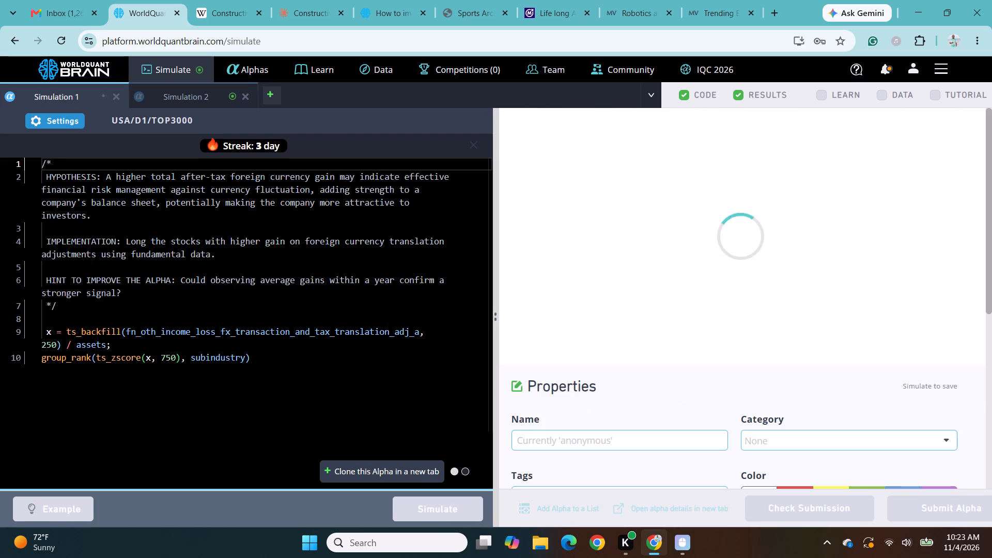
Switch to Simulation 2, show its test period, and examine the yearly summary and the failed checks under IS Testing Status.
left_click(180, 95)
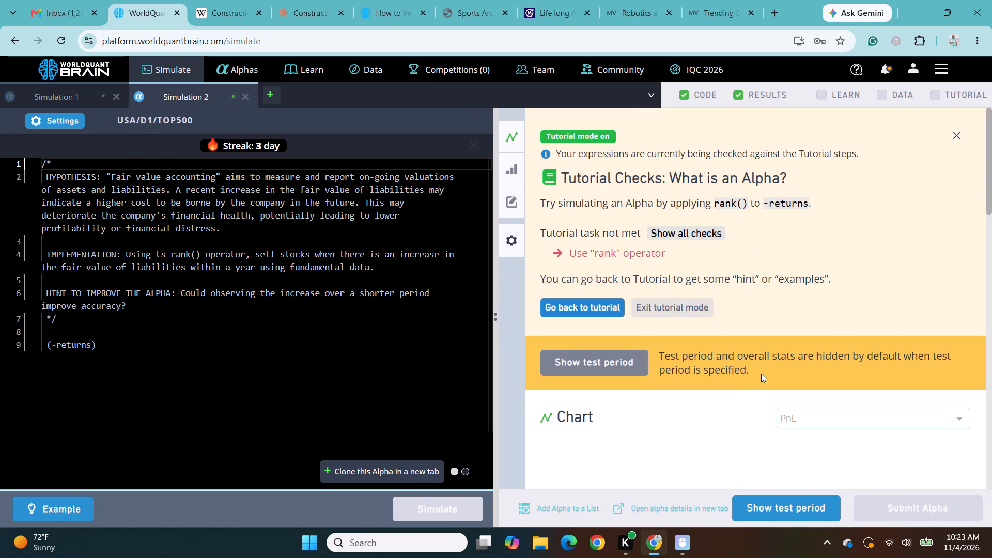
left_click(786, 506)
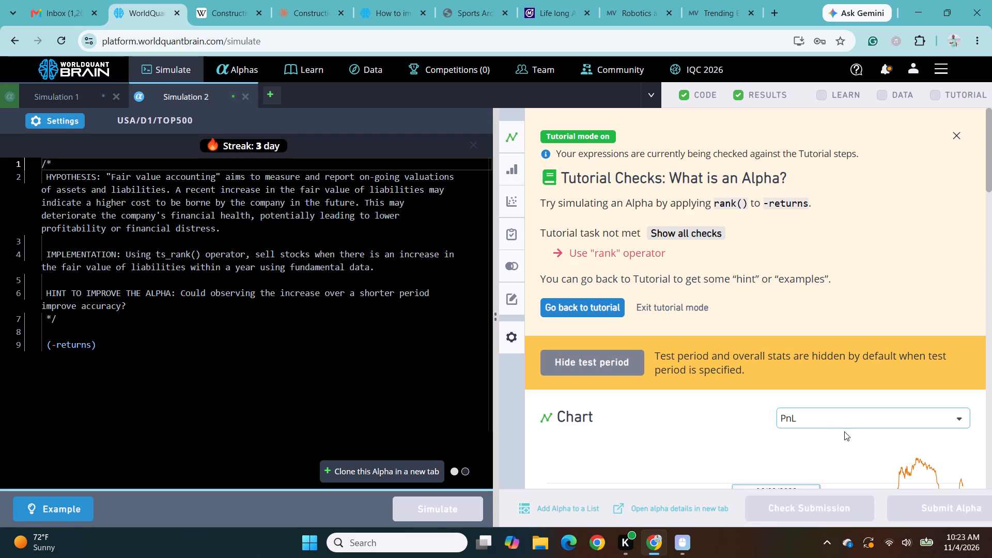
scroll(739, 452, "down", 3)
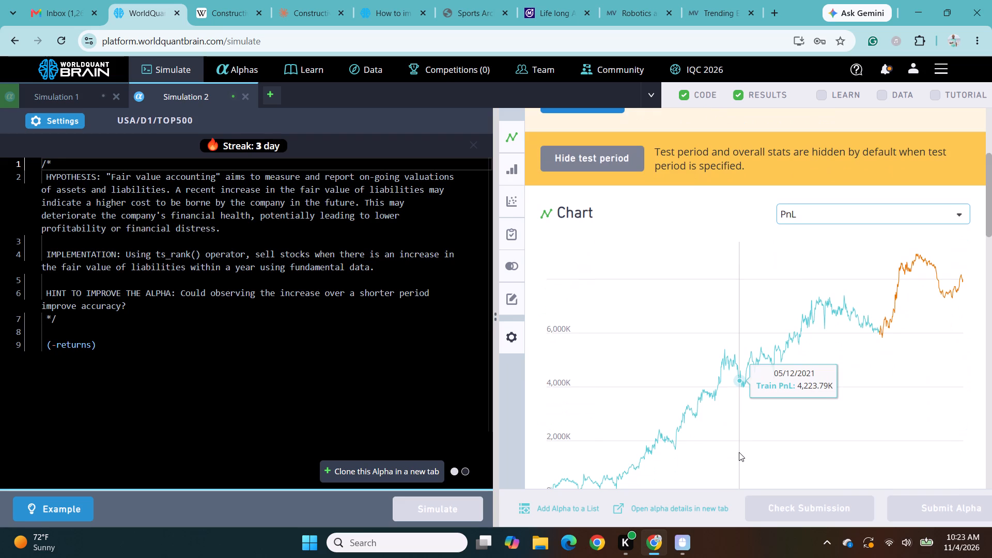
scroll(739, 452, "down", 6)
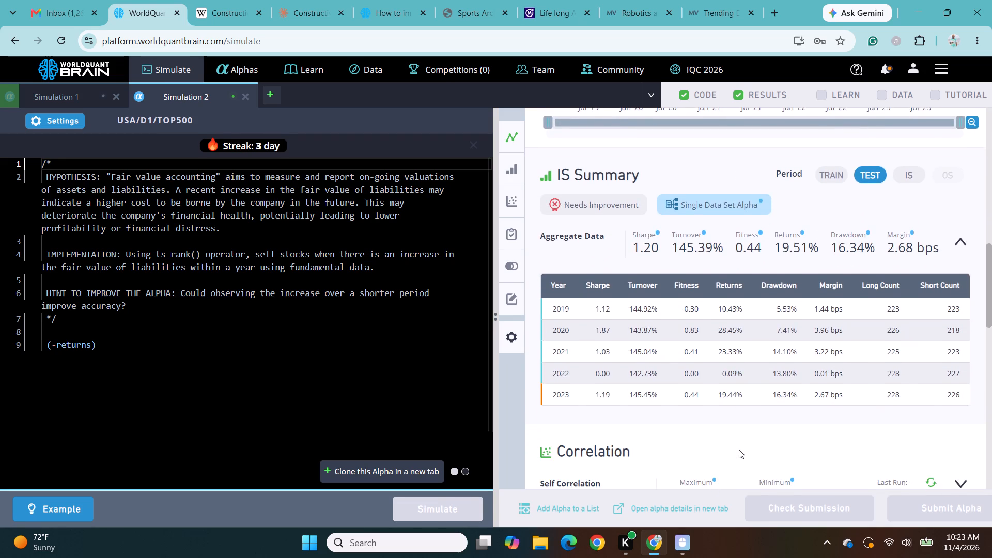
scroll(739, 450, "down", 3)
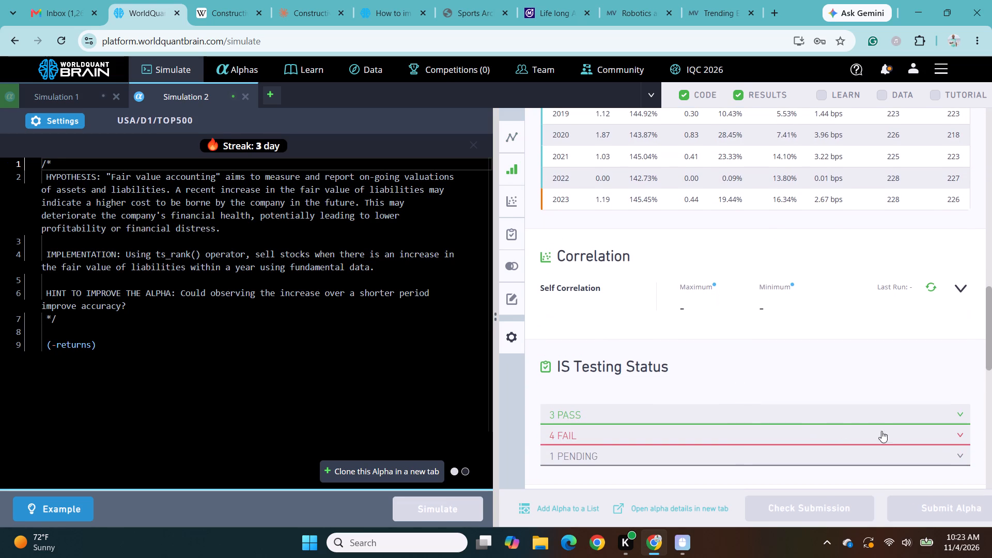
left_click(960, 433)
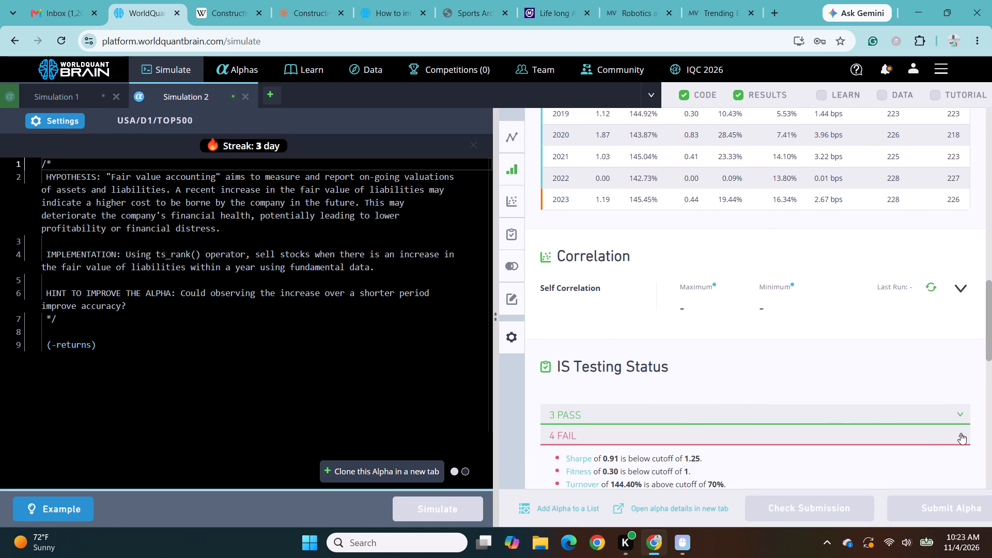
scroll(860, 461, "down", 1)
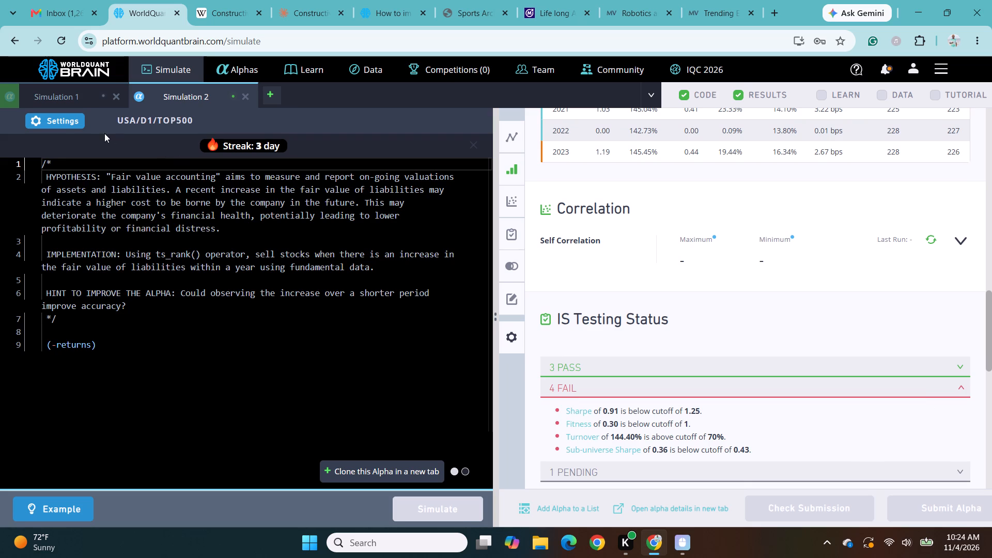
Set Simulation 2's neutralization to None and universe to TOP3000, apply the settings, and rerun the simulation.
left_click(54, 123)
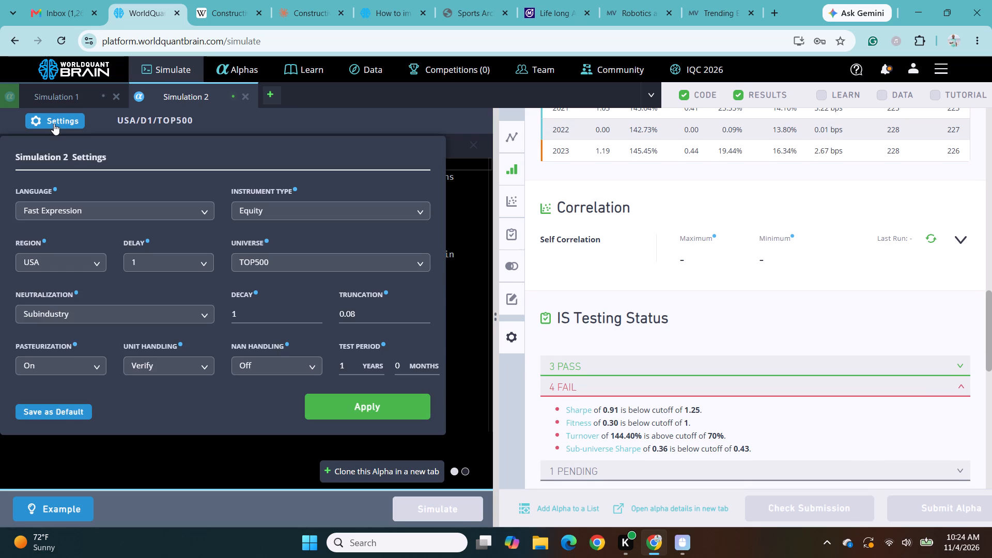
left_click(207, 314)
left_click(103, 341)
left_click(419, 259)
left_click(312, 284)
left_click(381, 412)
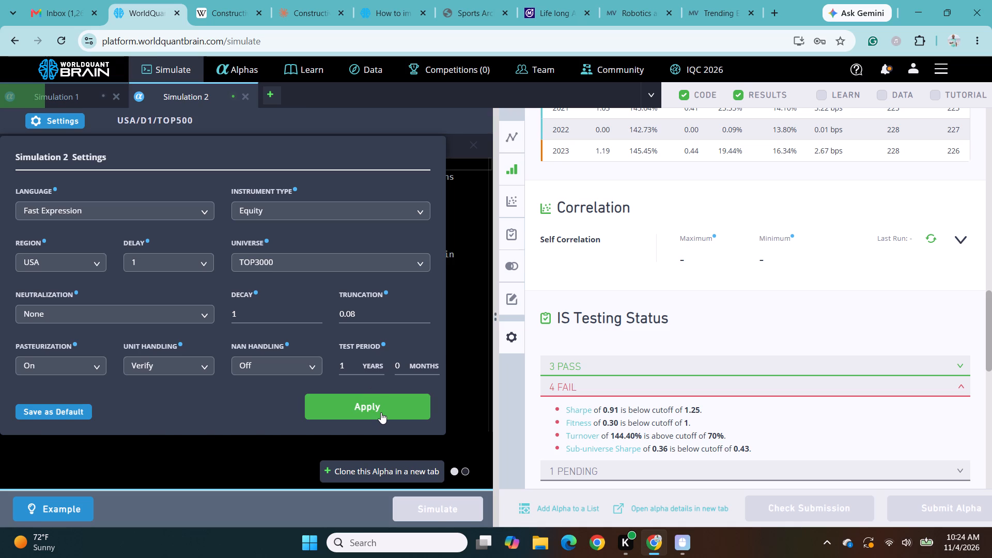
left_click(440, 514)
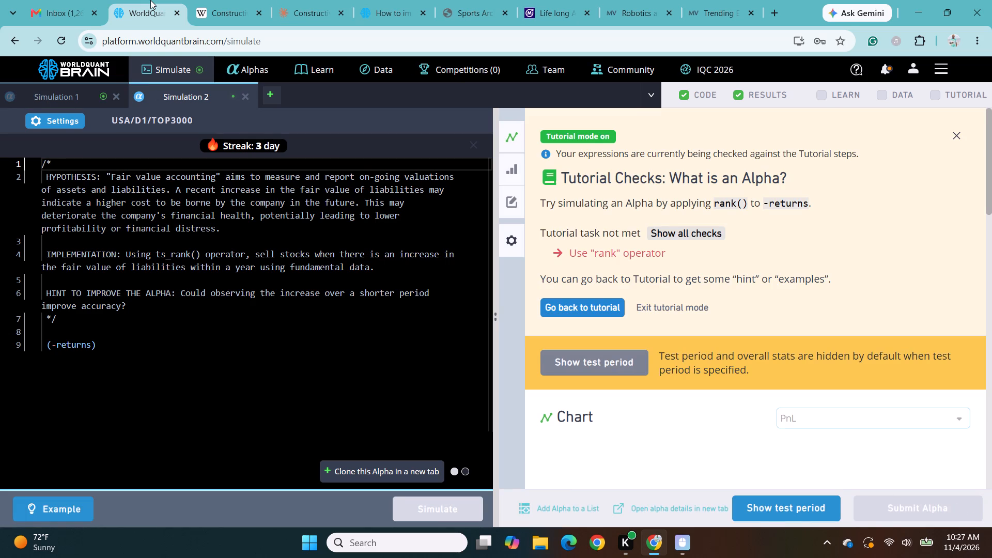
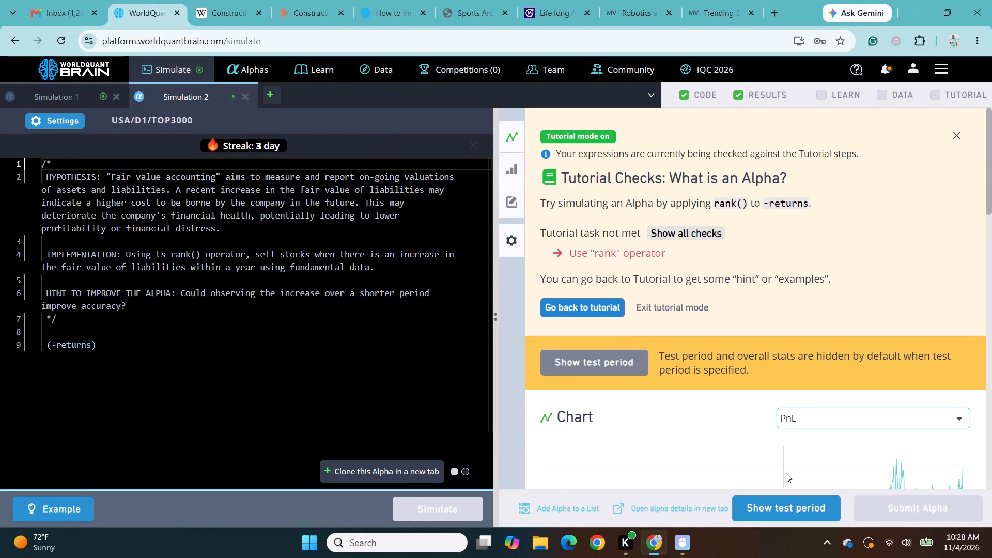
Show Simulation 2's test period results, review the PnL chart and IS Summary, and expand the failed checks under IS Testing Status.
left_click(784, 513)
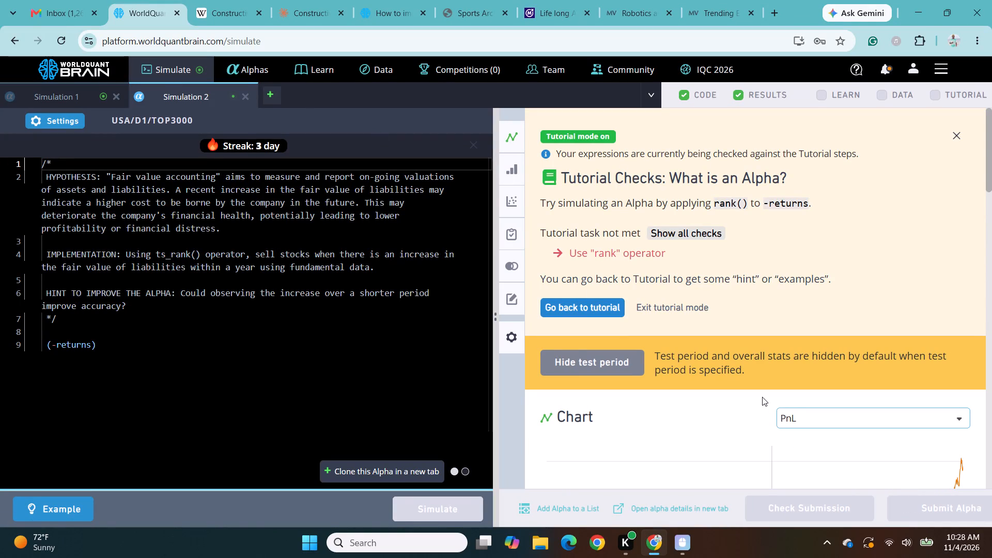
scroll(762, 397, "down", 1)
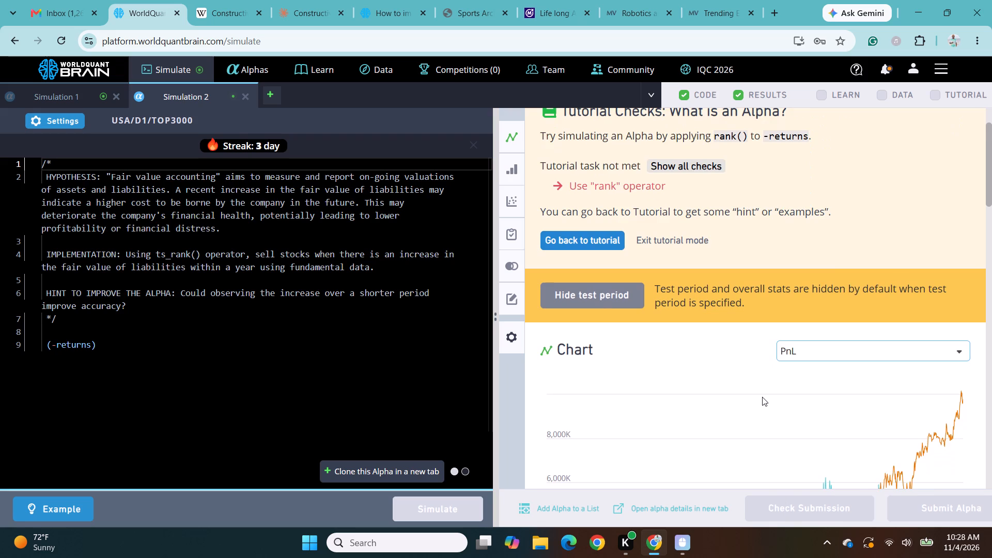
scroll(762, 397, "down", 6)
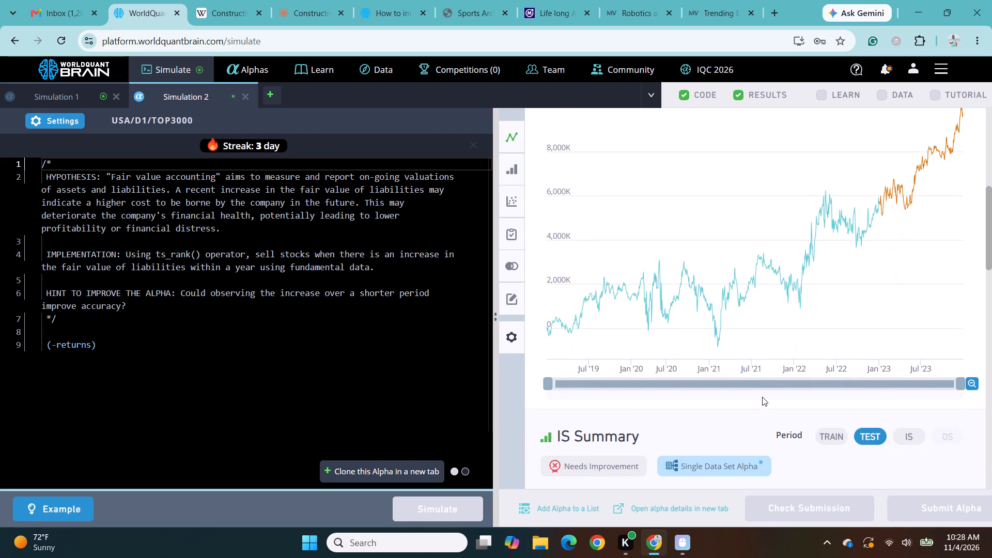
scroll(762, 397, "down", 4)
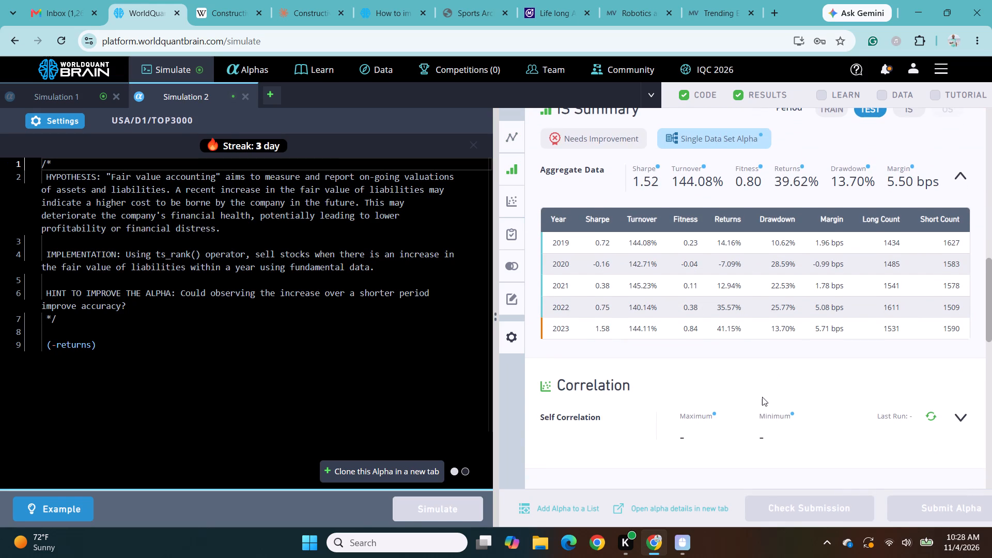
scroll(762, 397, "down", 3)
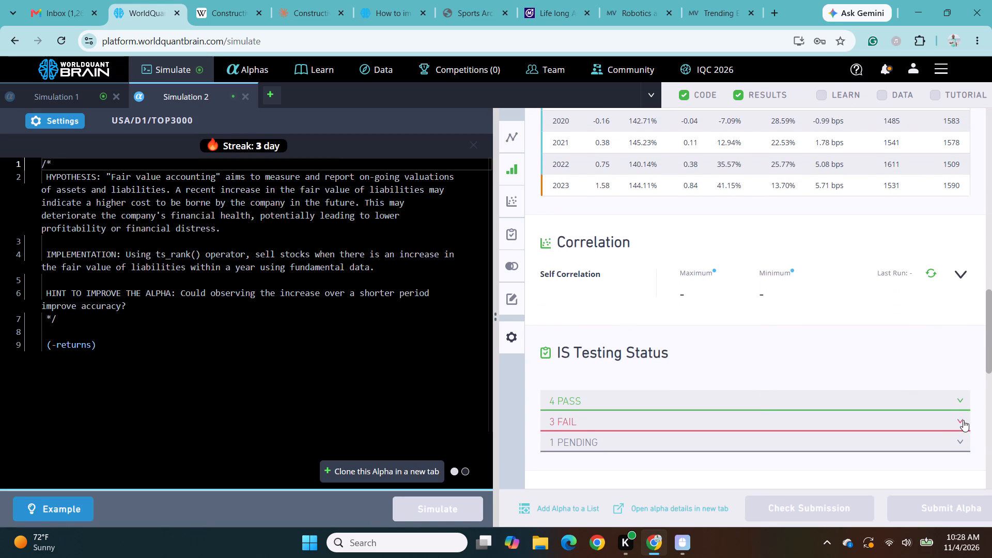
left_click(957, 417)
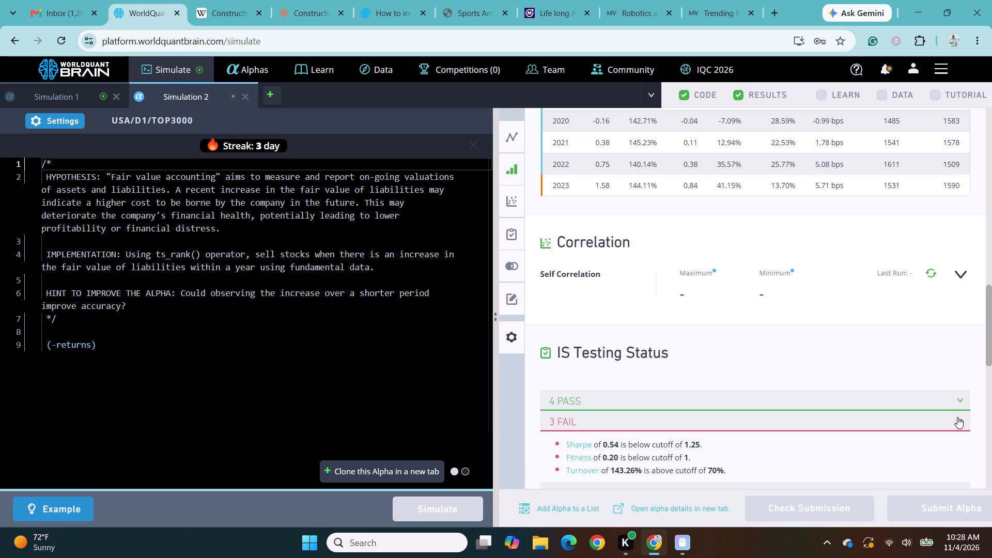
Examine Simulation 2's failed checks along with the Correlation, Performance Comparison and Properties sections of the results.
scroll(866, 459, "down", 4)
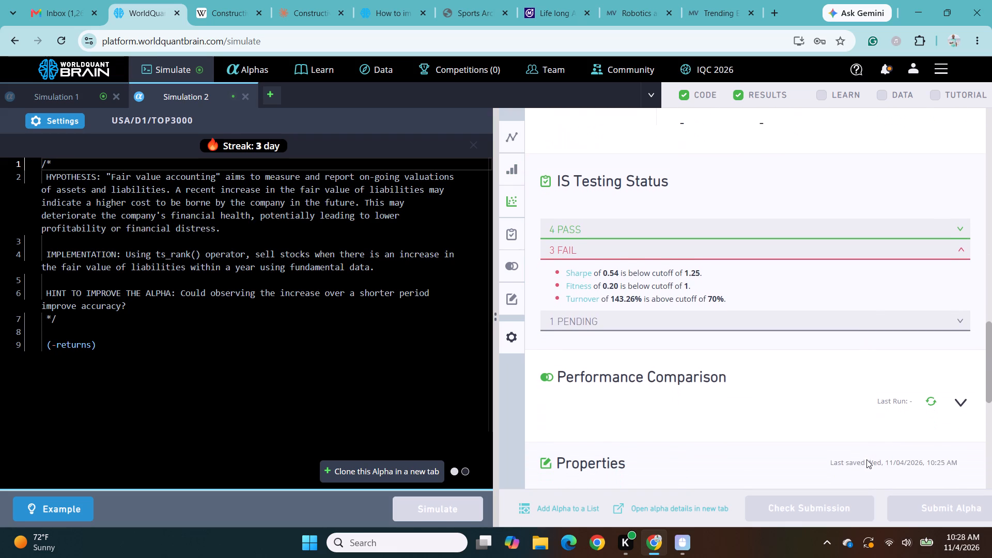
scroll(866, 459, "down", 2)
scroll(755, 435, "down", 1)
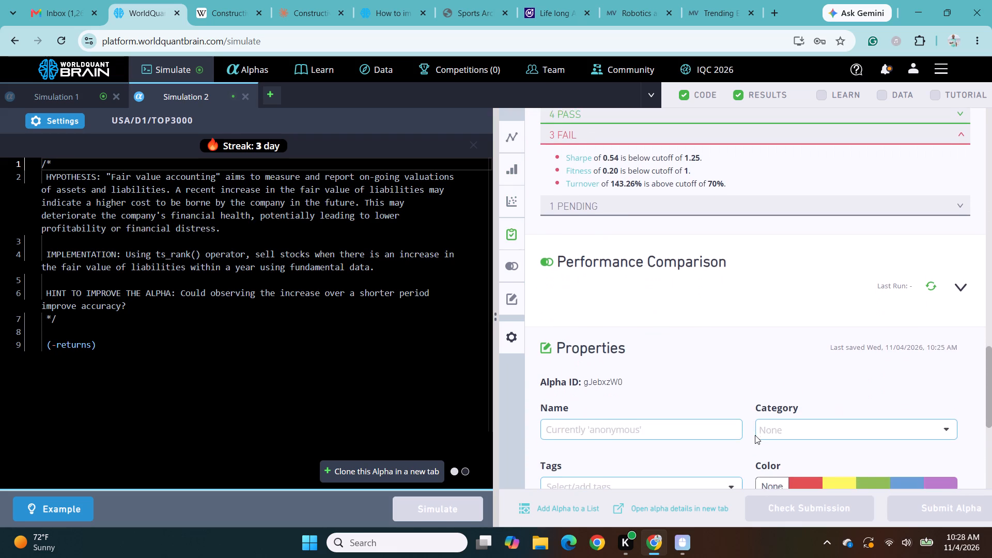
scroll(755, 435, "down", 3)
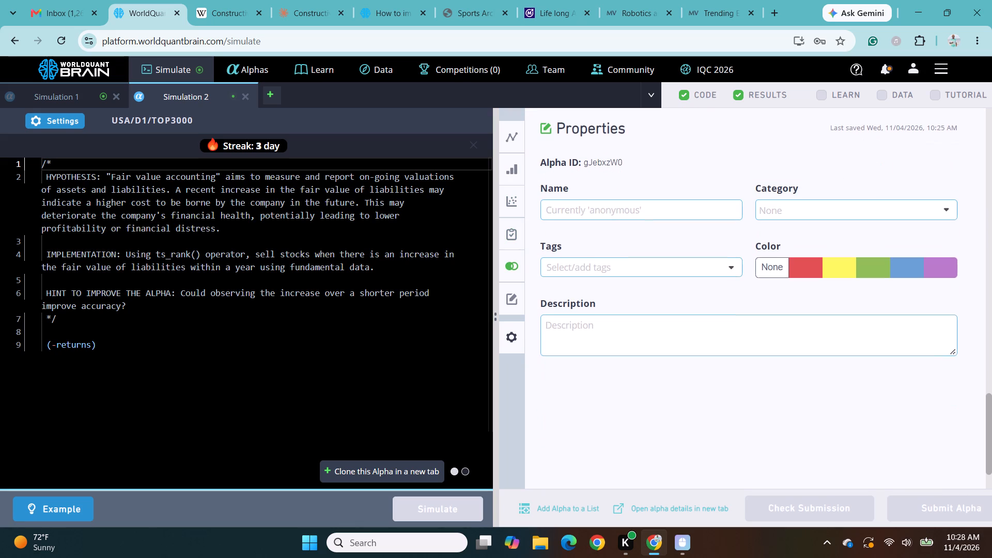
scroll(755, 435, "down", 2)
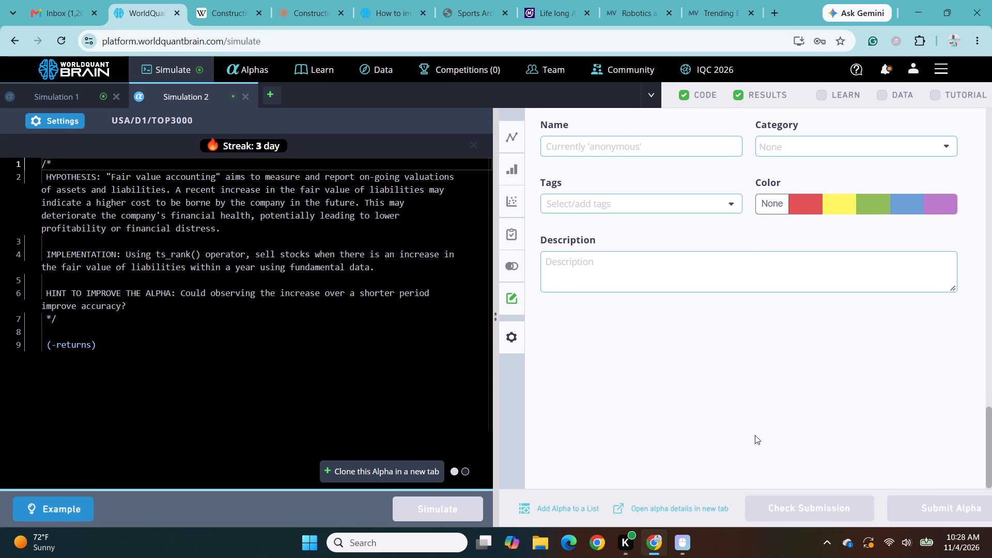
scroll(755, 435, "up", 1)
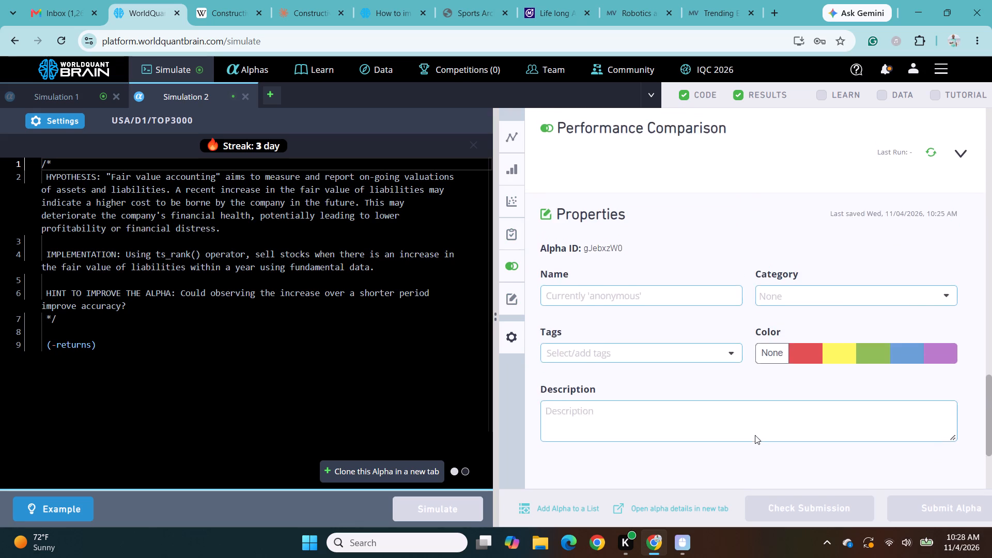
scroll(755, 435, "up", 2)
scroll(755, 435, "down", 1)
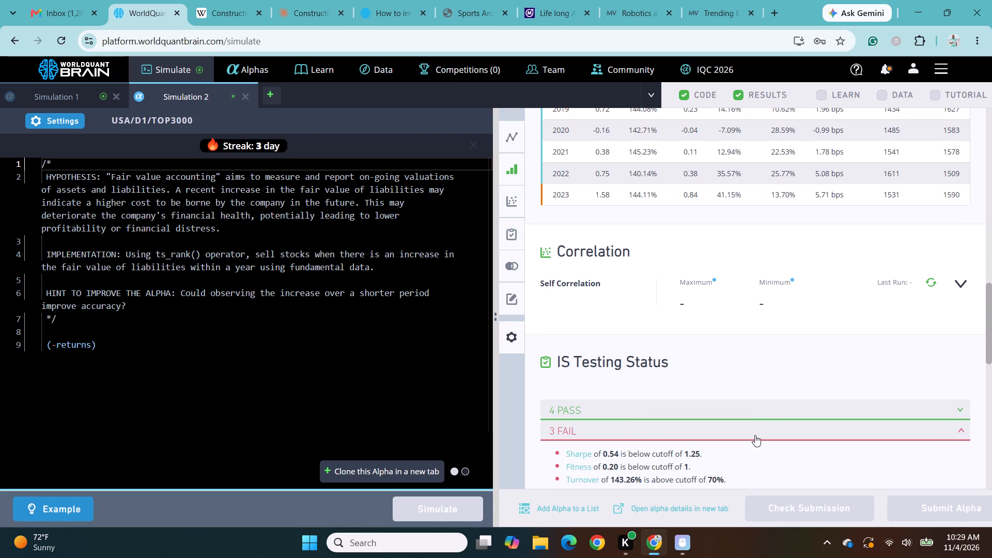
scroll(755, 435, "down", 2)
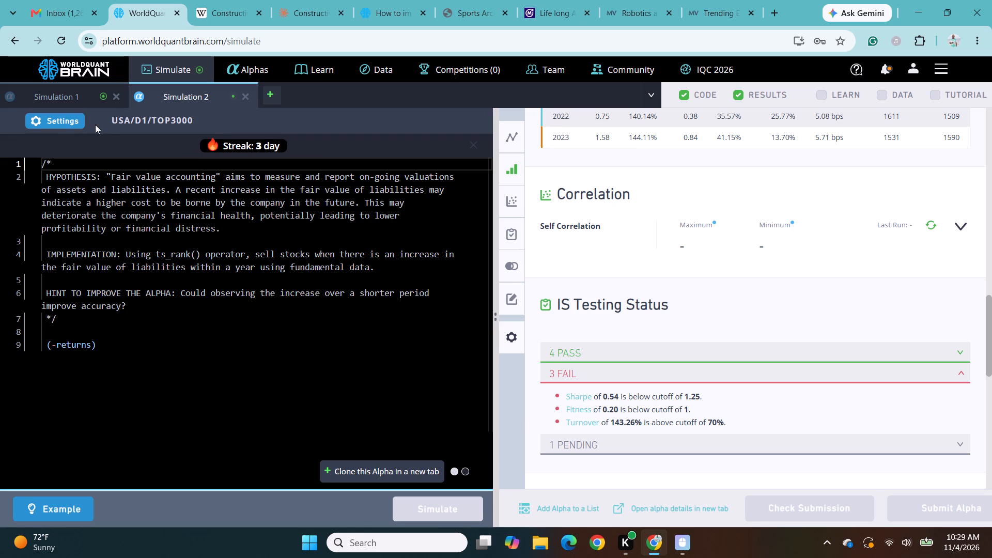
Open Simulation 2's settings to check the current configuration.
left_click(65, 118)
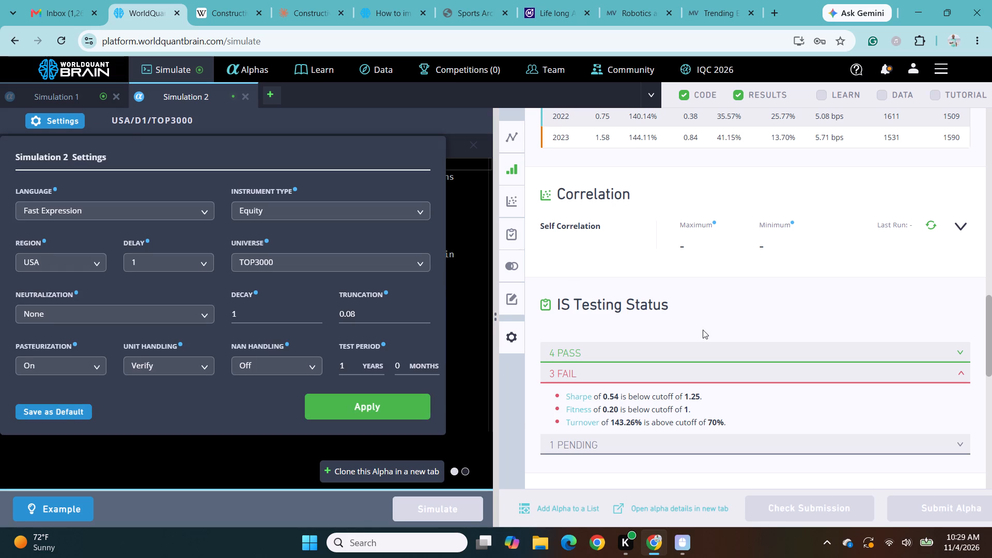
left_click_drag(706, 390, 736, 424)
right_click(736, 424)
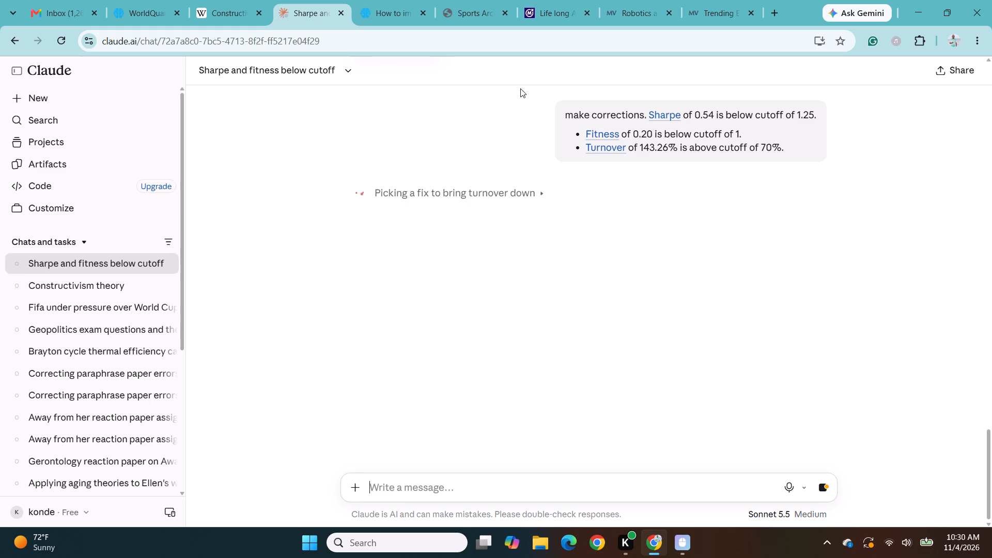
Read the Quick Pointers in the "How to improve Sharpe?" support article and mark the article as helpful.
left_click(395, 10)
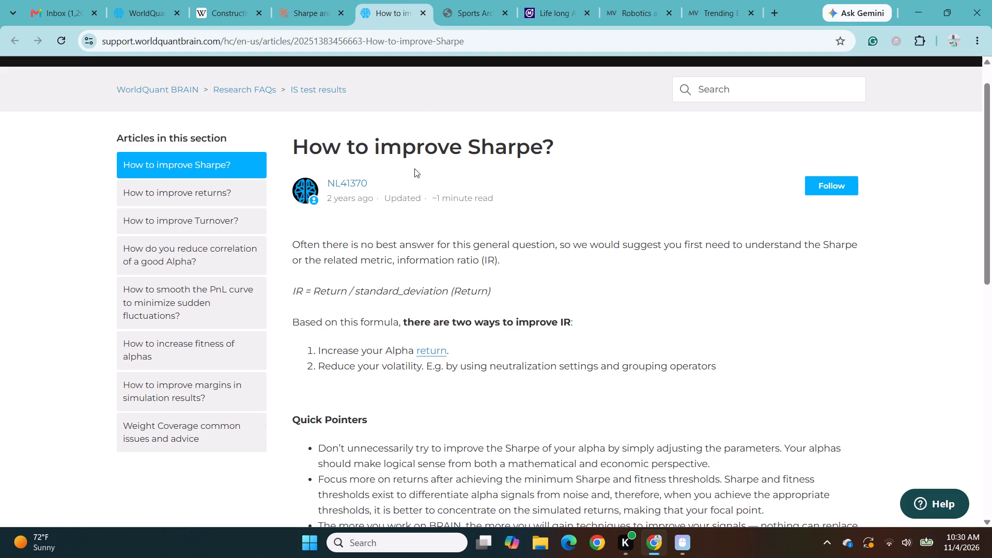
scroll(399, 328, "down", 1)
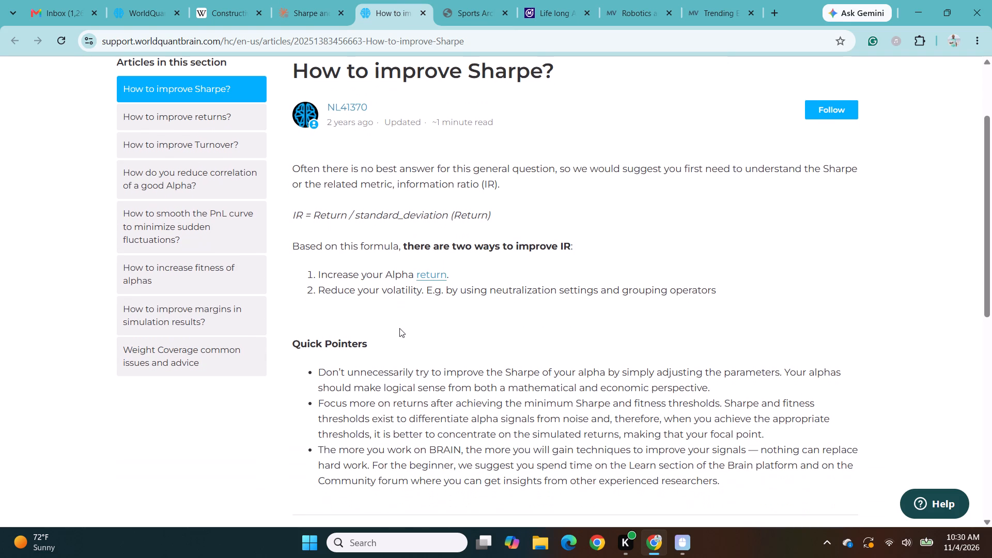
scroll(399, 328, "down", 2)
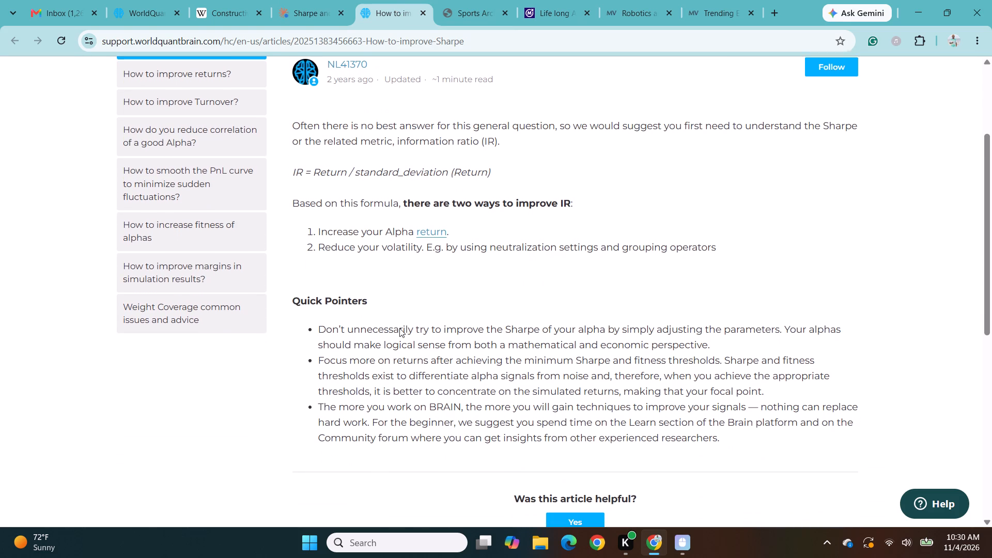
scroll(399, 328, "down", 1)
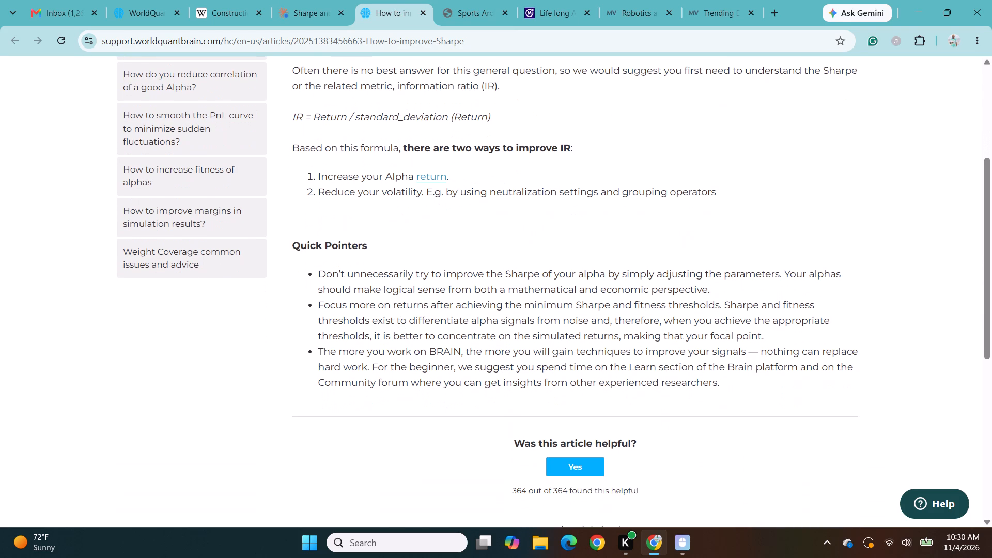
left_click(574, 474)
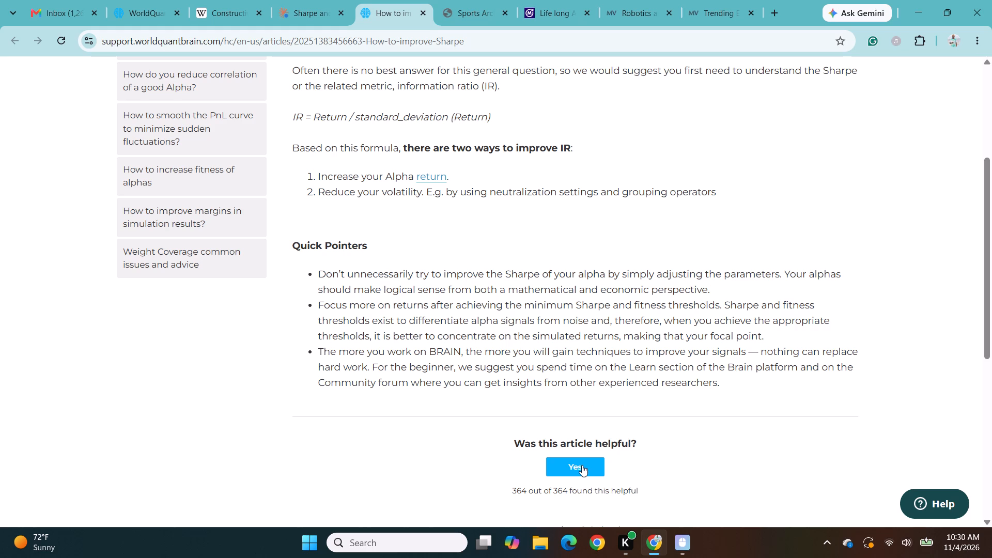
left_click(582, 464)
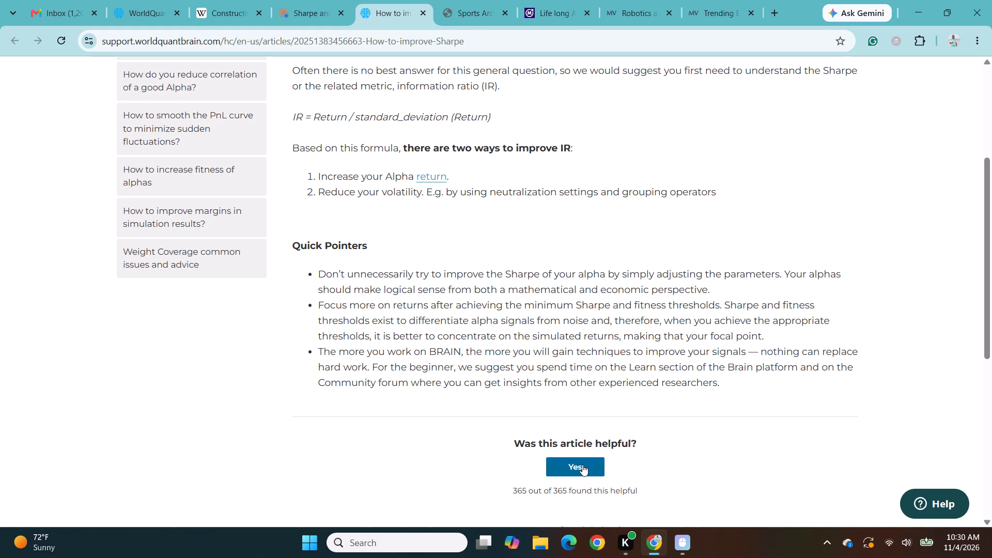
left_click(582, 464)
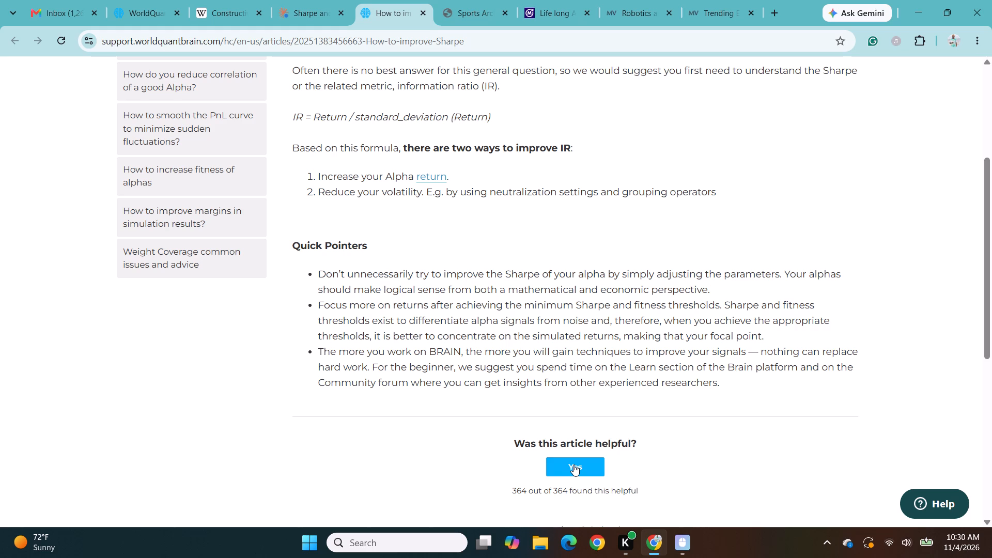
left_click(574, 464)
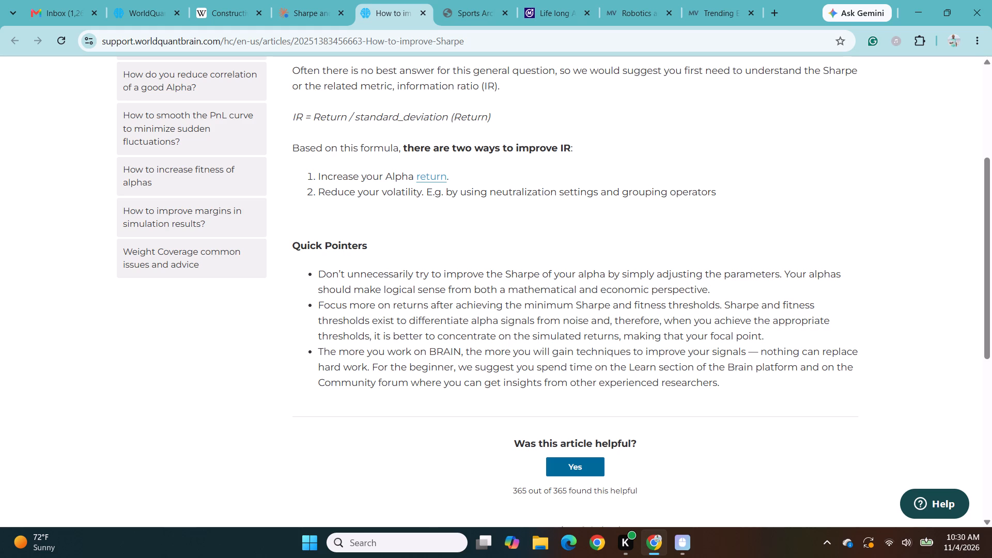
Back in WorldQuant BRAIN, show Simulation 1's test period and expand the failed checks in its IS Testing Status.
left_click(141, 10)
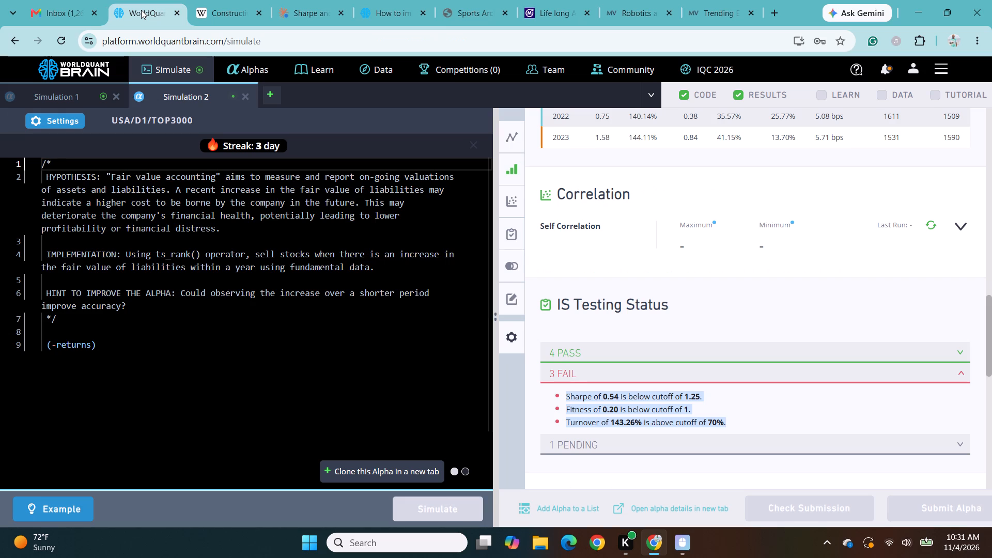
left_click(78, 99)
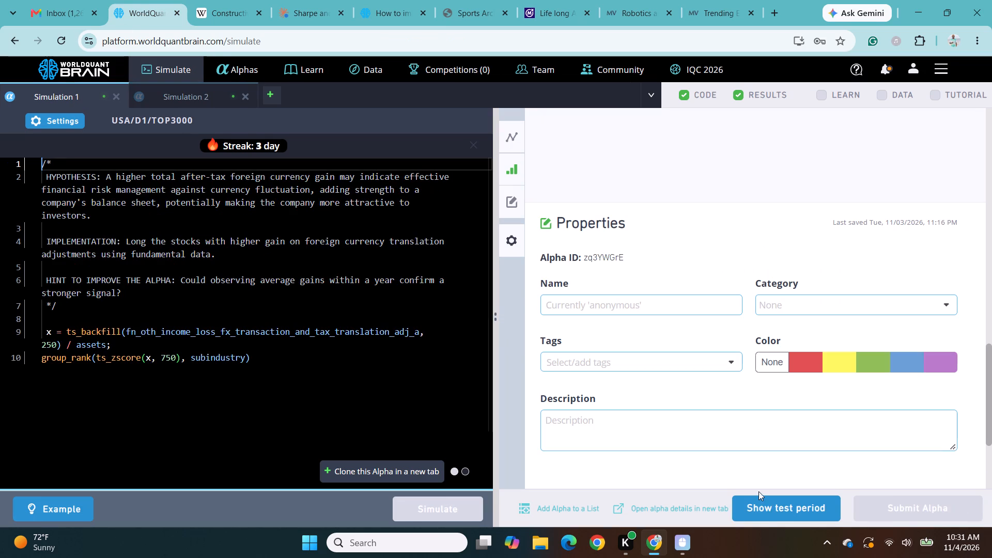
left_click(767, 514)
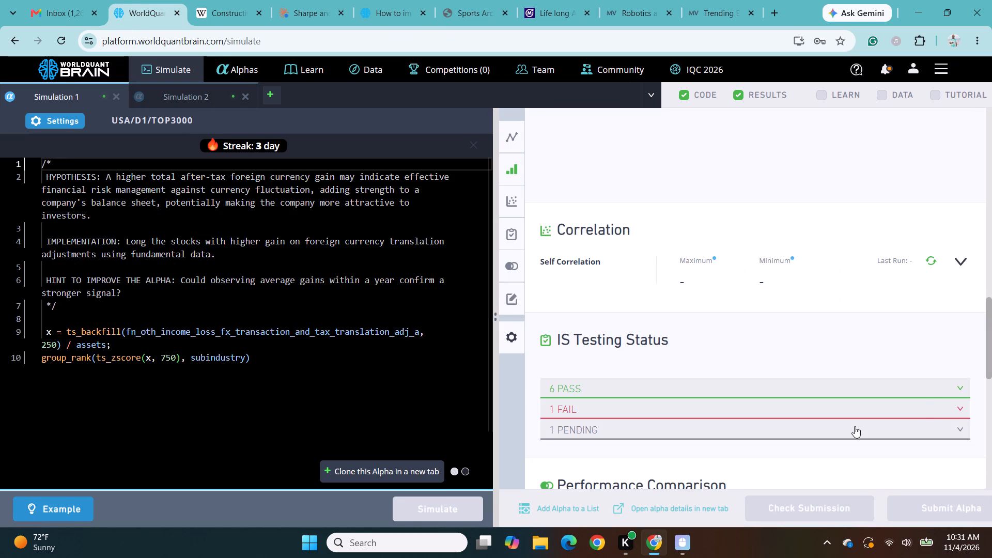
left_click(964, 404)
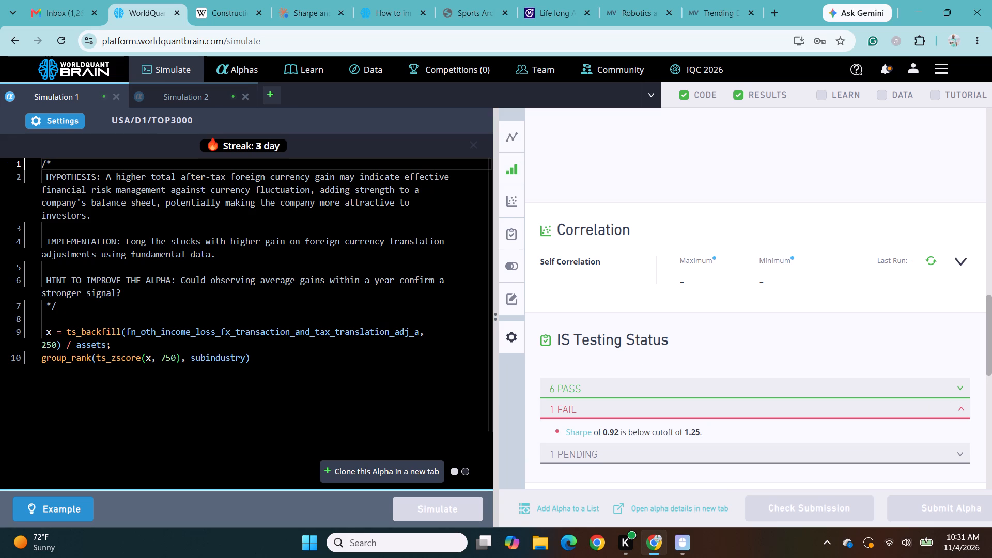
Set Simulation 1's decay to 0, apply the settings and run the simulation again.
left_click(59, 120)
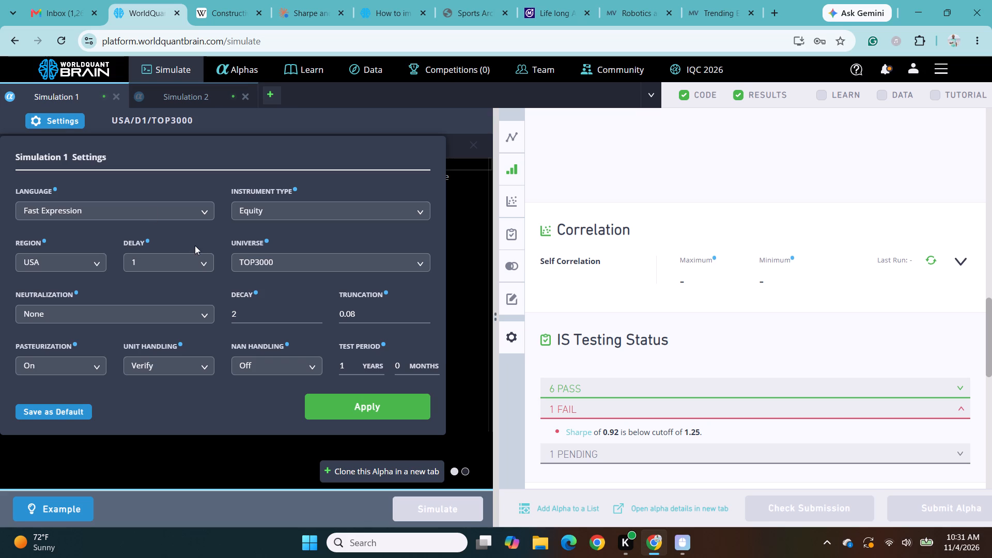
left_click(249, 313)
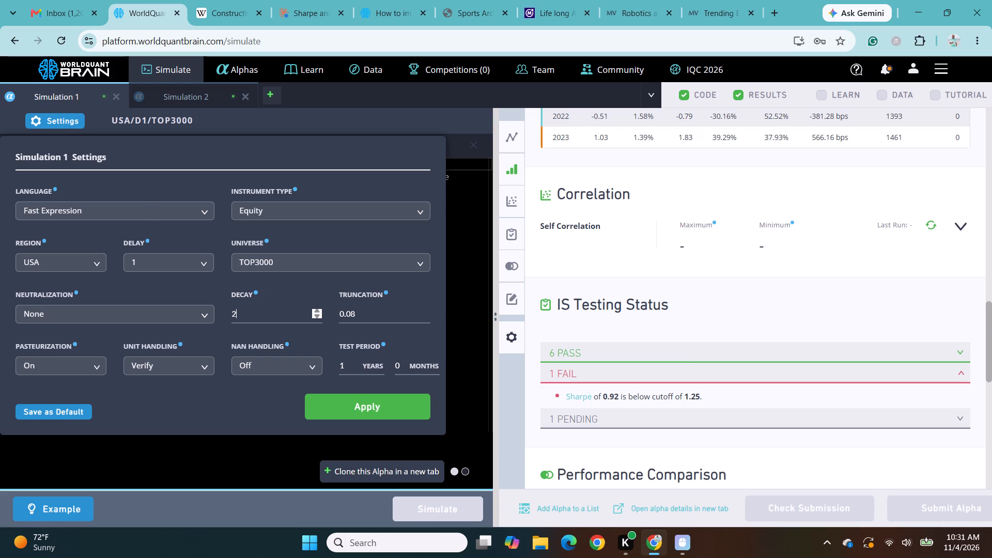
key("BackSpace")
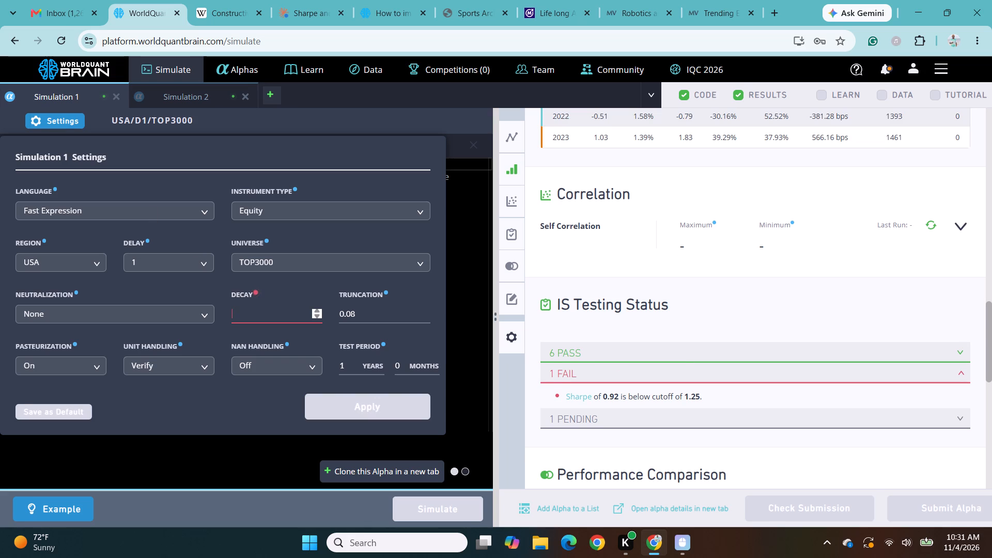
key("0")
left_click(359, 405)
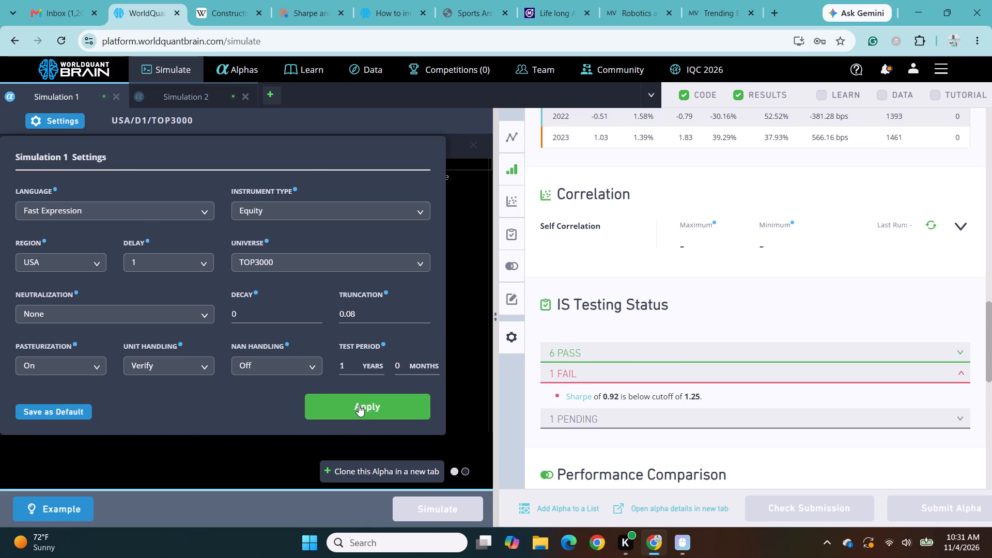
left_click(443, 505)
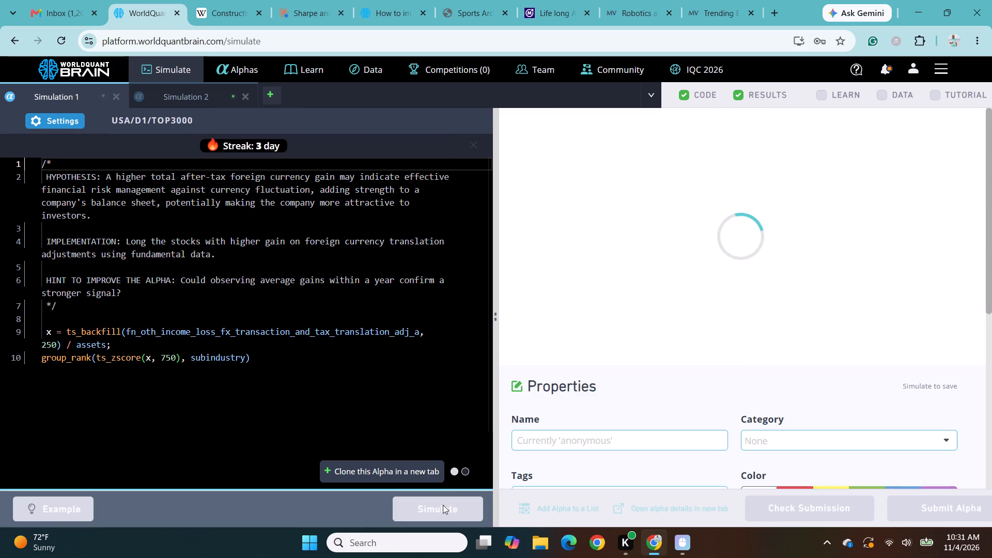
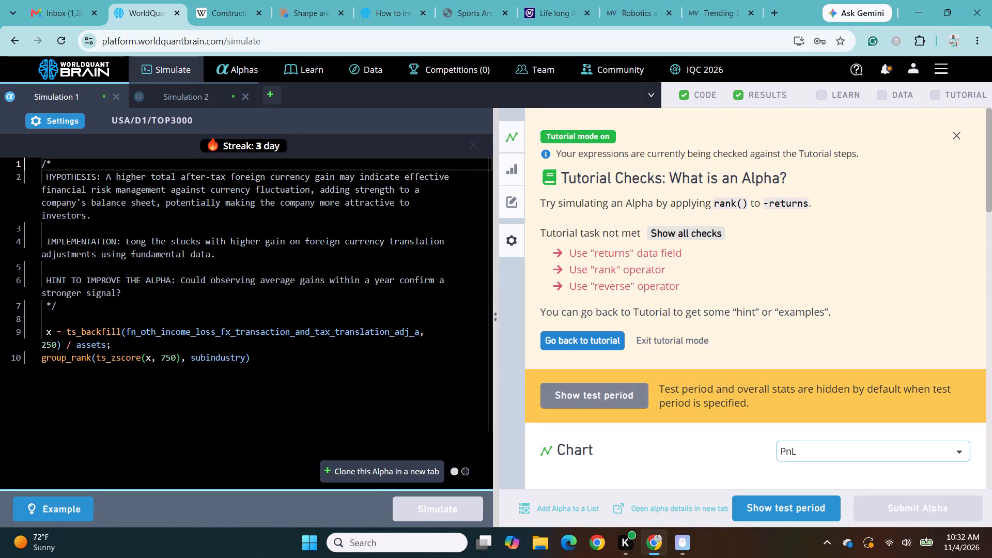
Show Simulation 1's test period, review the new results and expand the failed check in its IS Testing Status.
left_click(774, 507)
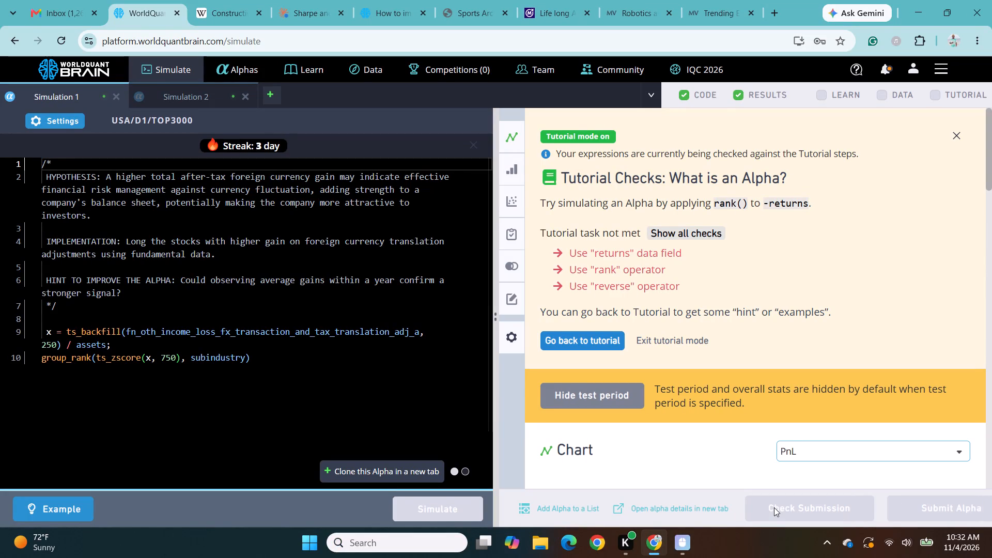
scroll(745, 375, "down", 7)
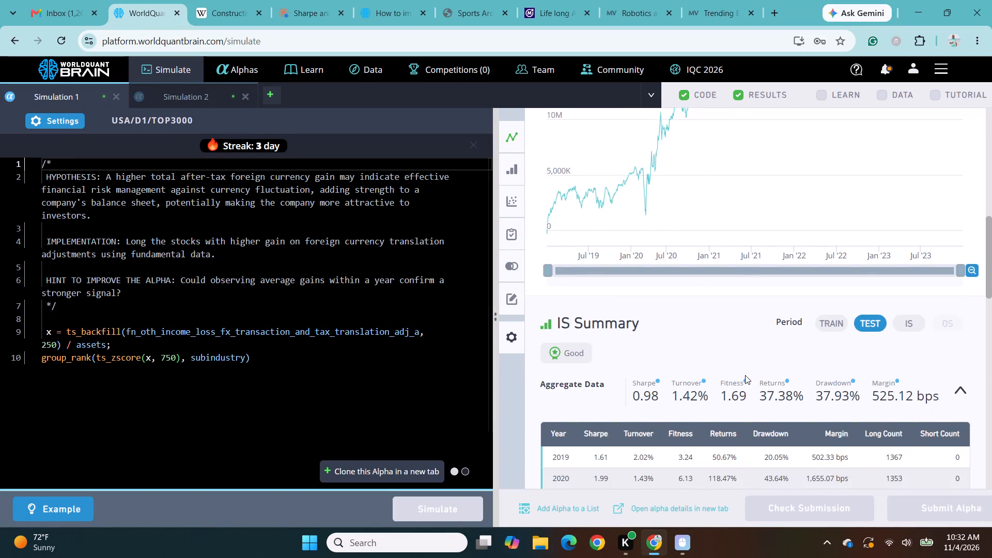
scroll(745, 375, "down", 2)
scroll(745, 375, "up", 2)
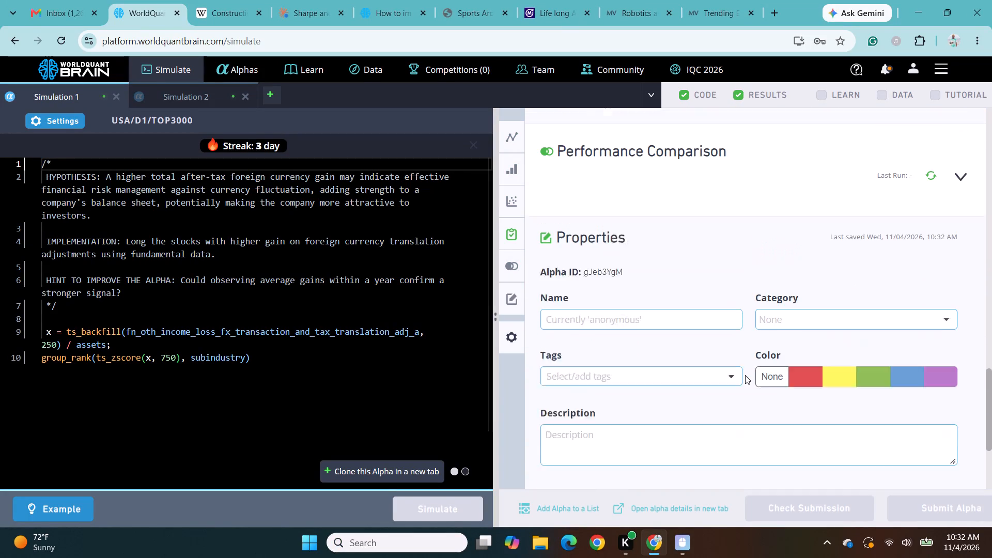
scroll(745, 375, "up", 3)
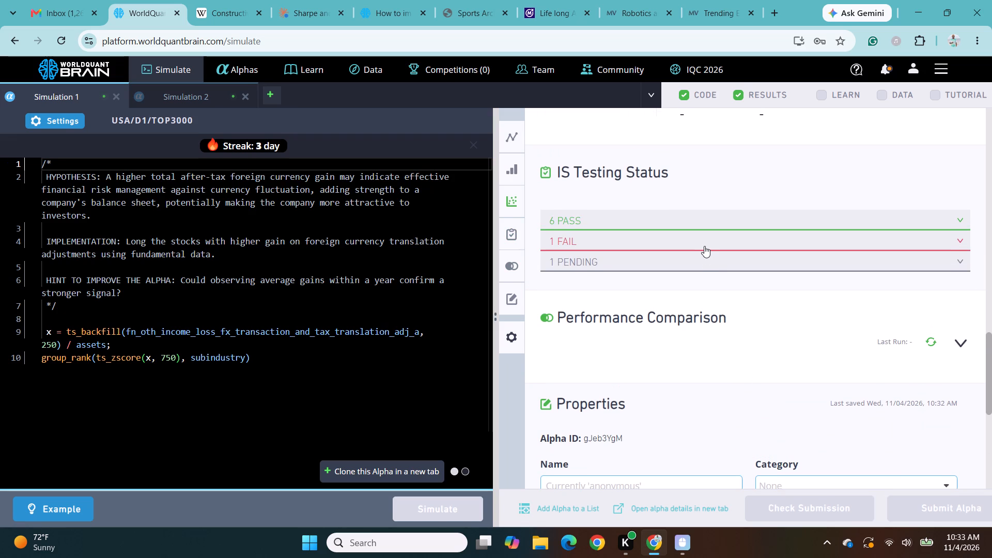
left_click(704, 246)
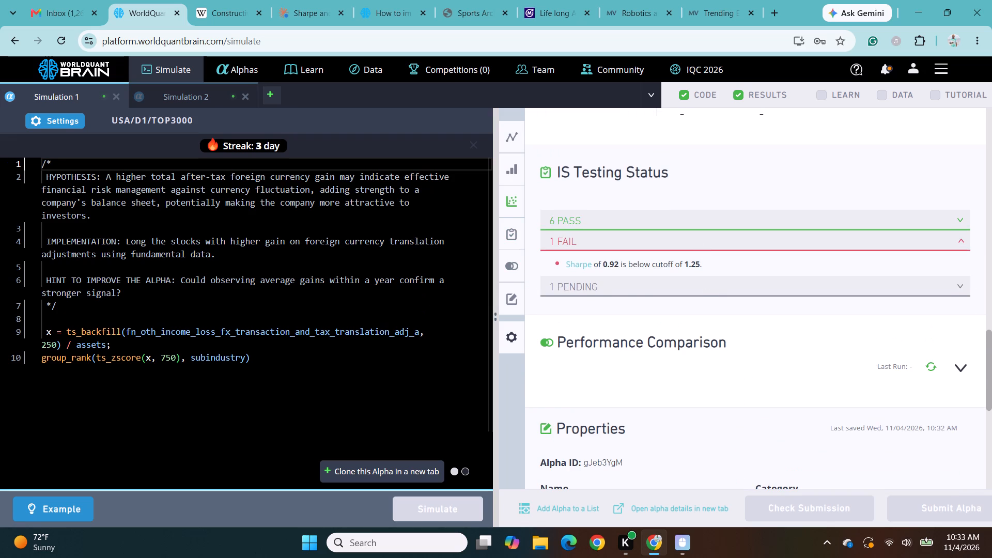
Set Simulation 1's truncation to 0.02, apply the settings and run the simulation again.
left_click(69, 124)
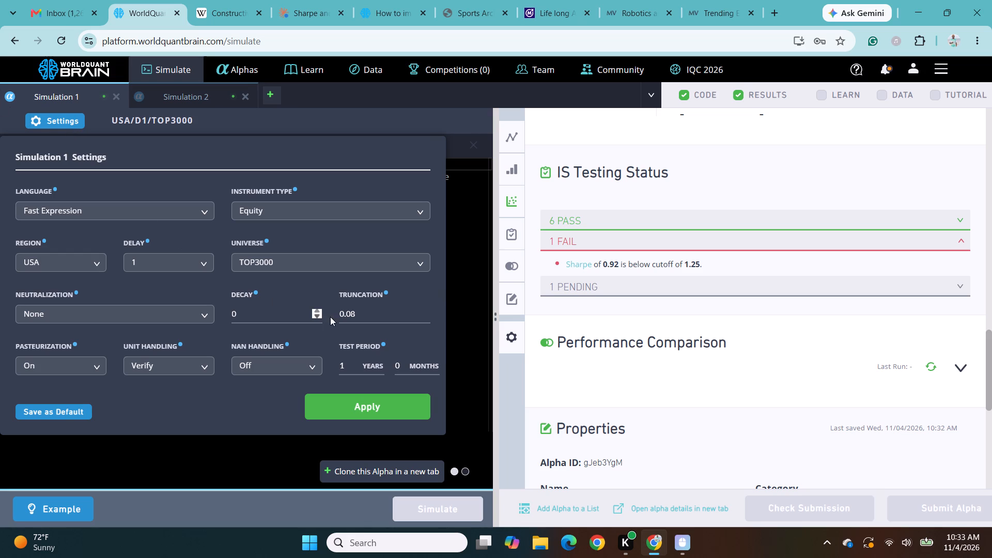
left_click(366, 315)
key("BackSpace")
key("2")
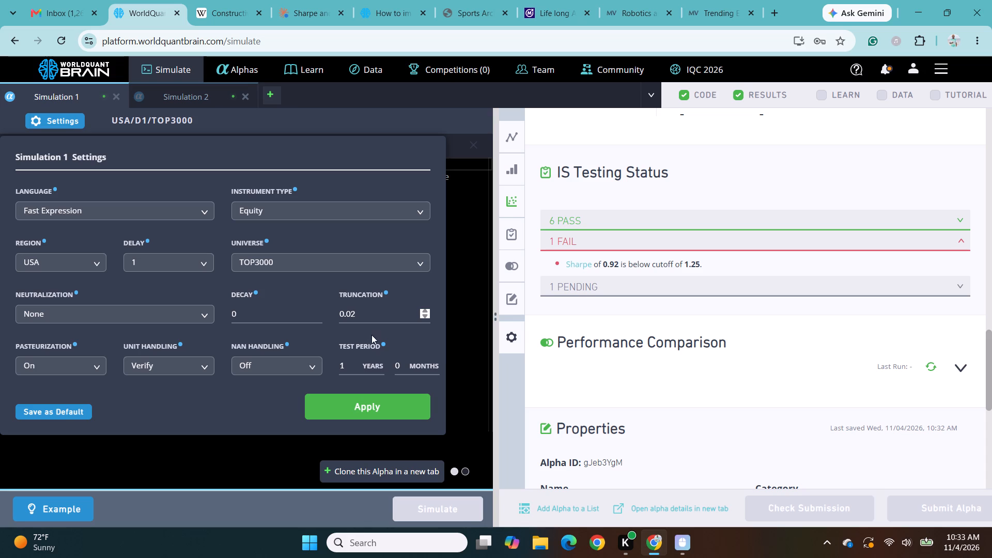
left_click(384, 406)
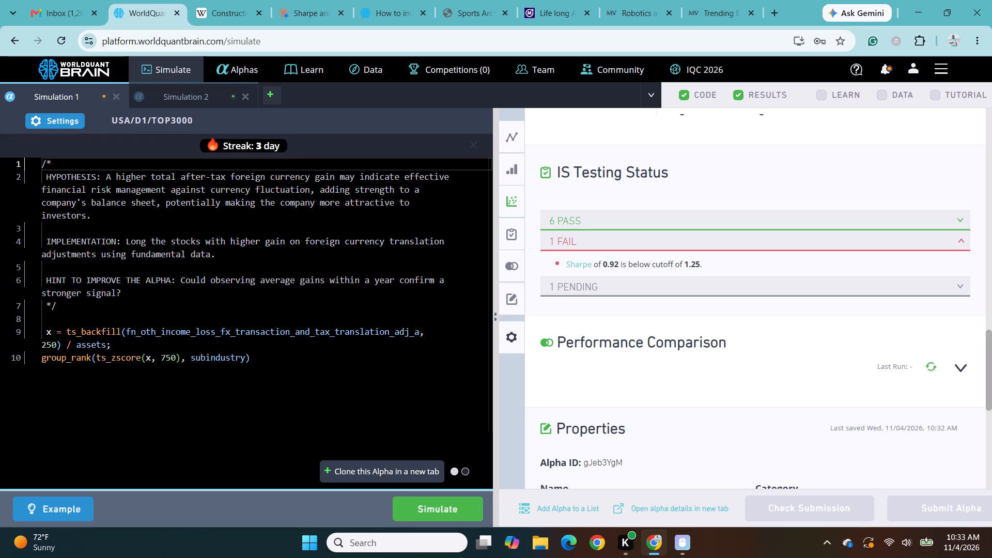
left_click(433, 508)
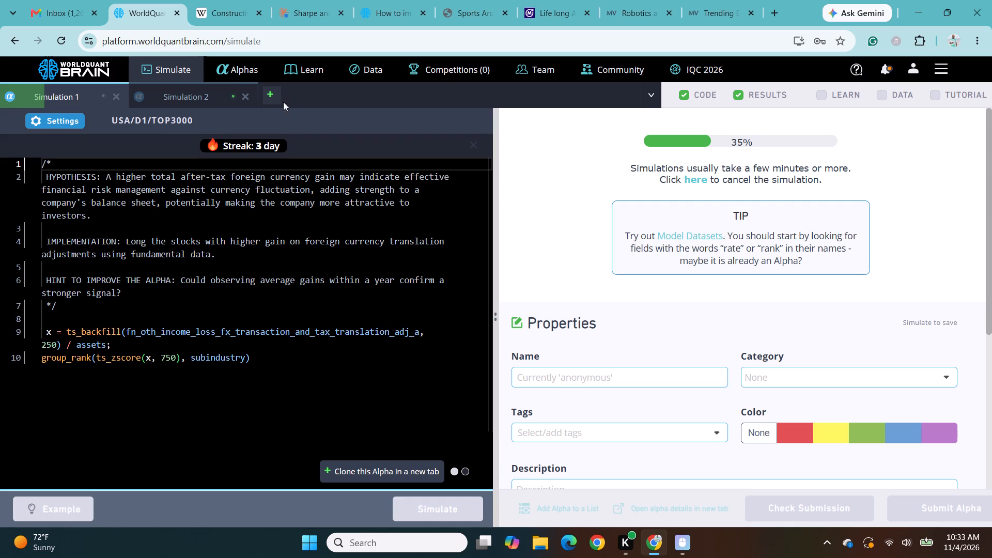
Switch to Simulation 2, review its IS Summary and expand the failed checks in its IS Testing Status.
left_click(204, 102)
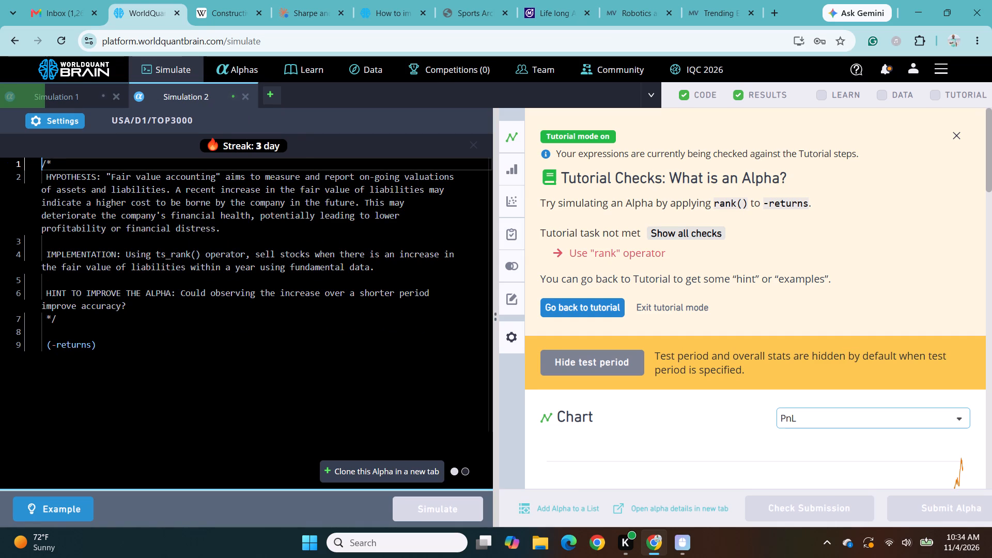
scroll(318, 312, "down", 2)
scroll(647, 329, "down", 8)
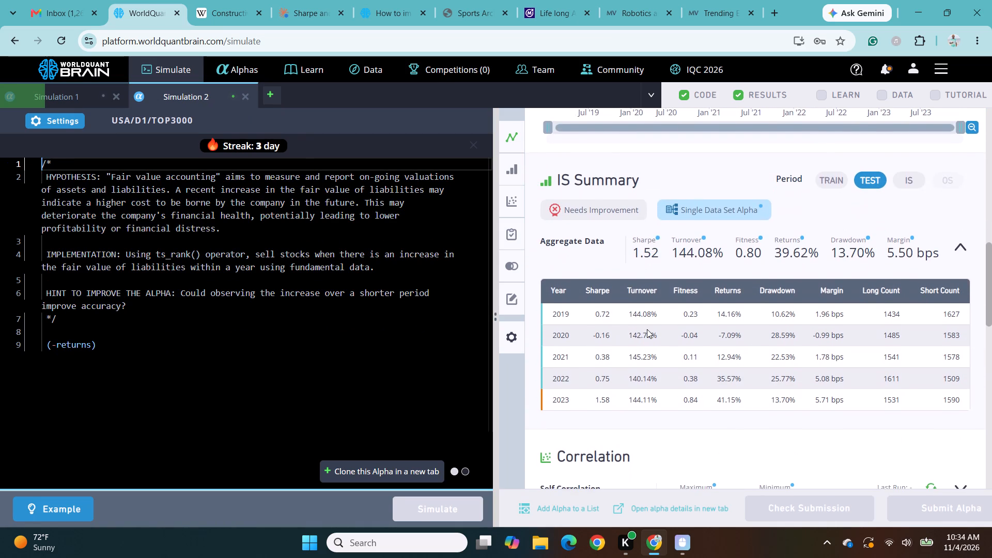
scroll(647, 329, "down", 4)
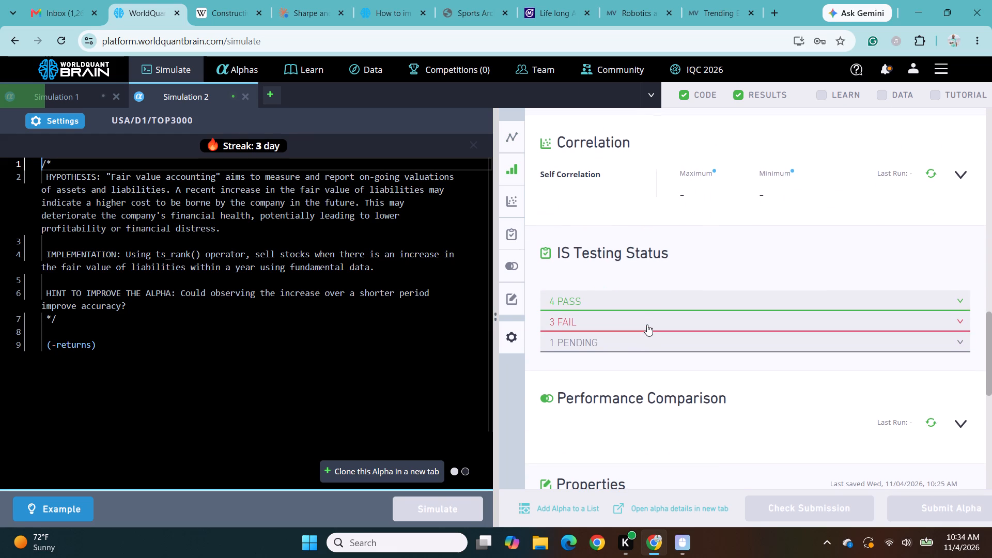
left_click(647, 320)
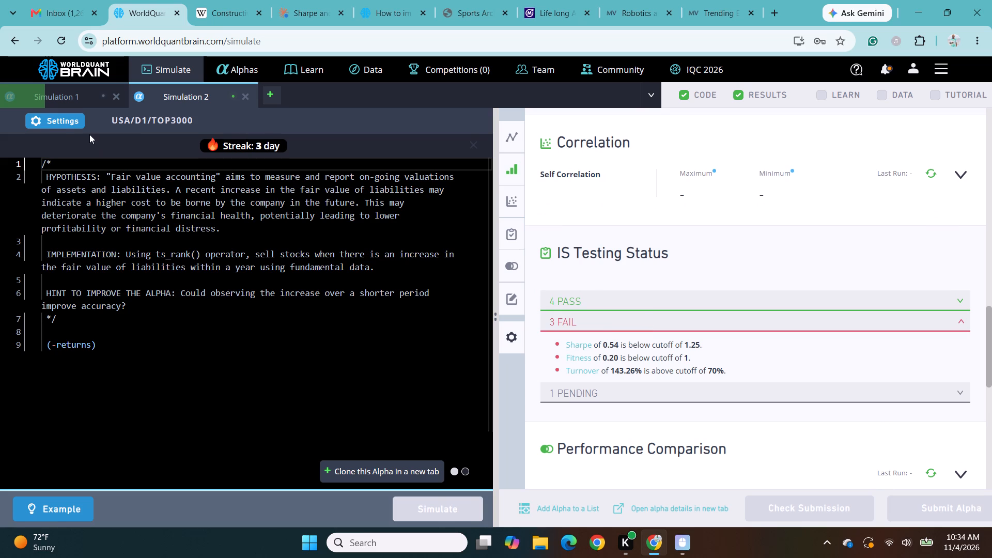
Set Simulation 2's truncation to 0.06, apply the settings and run the simulation again.
left_click(55, 122)
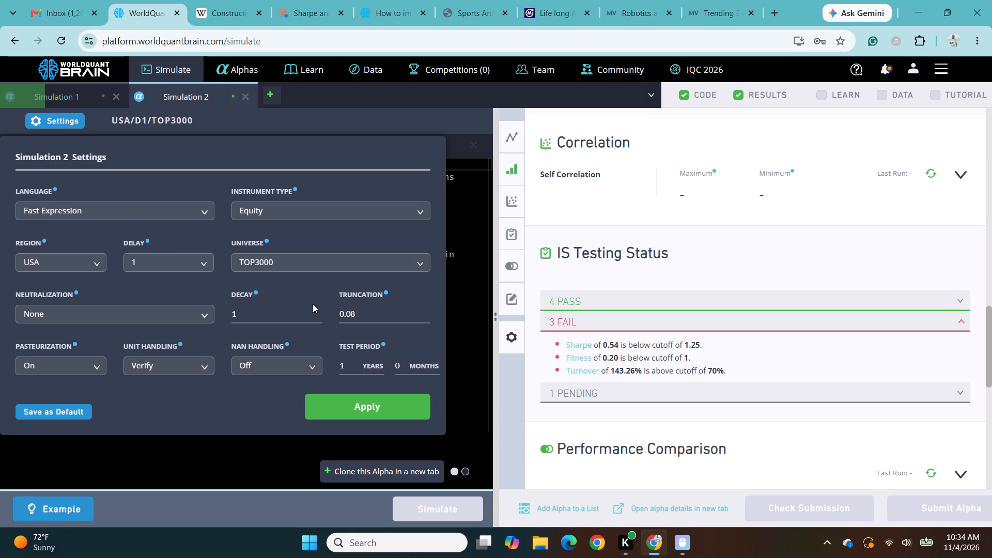
left_click(369, 313)
key("BackSpace")
key("6")
left_click(373, 414)
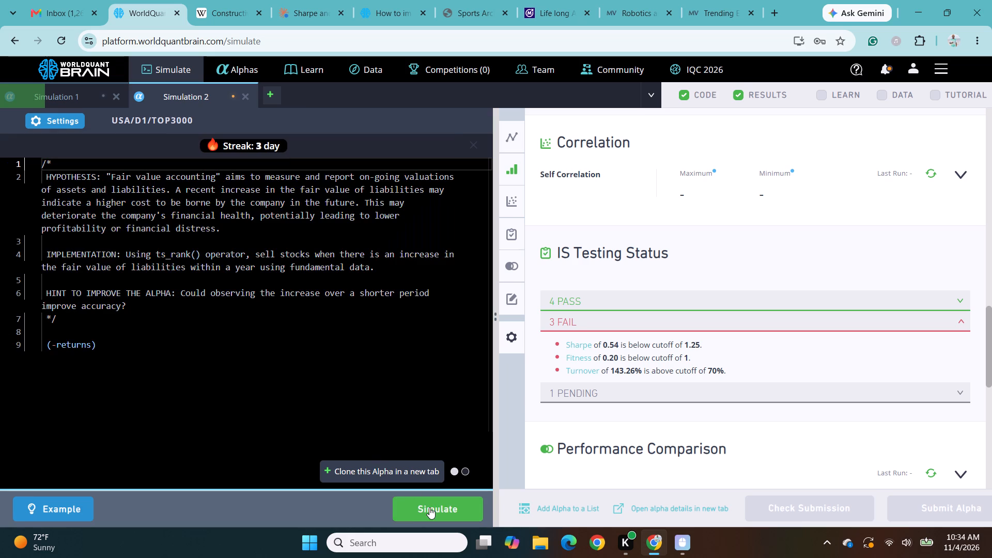
left_click(433, 509)
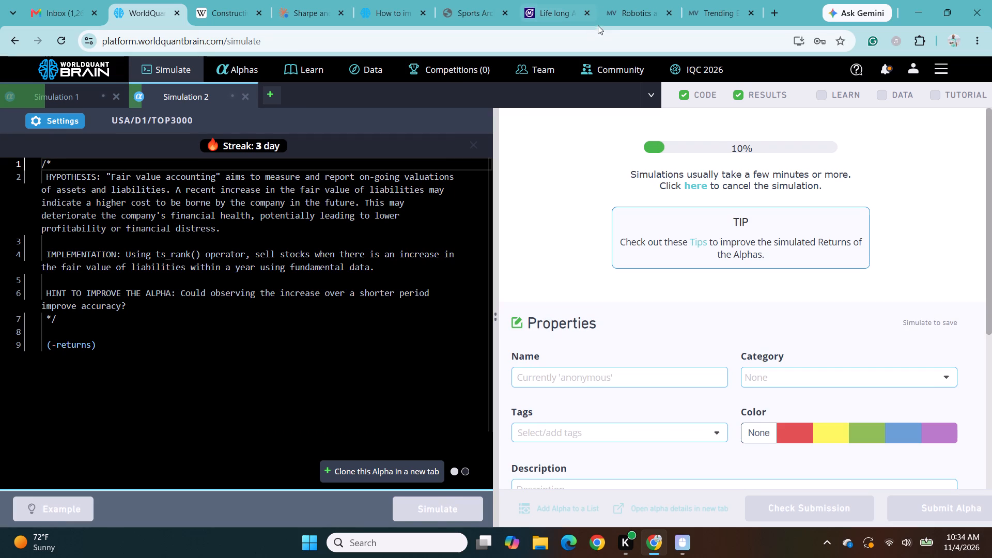
Switch to the already open MarketViews Robotics & AI page in the browser.
left_click(625, 0)
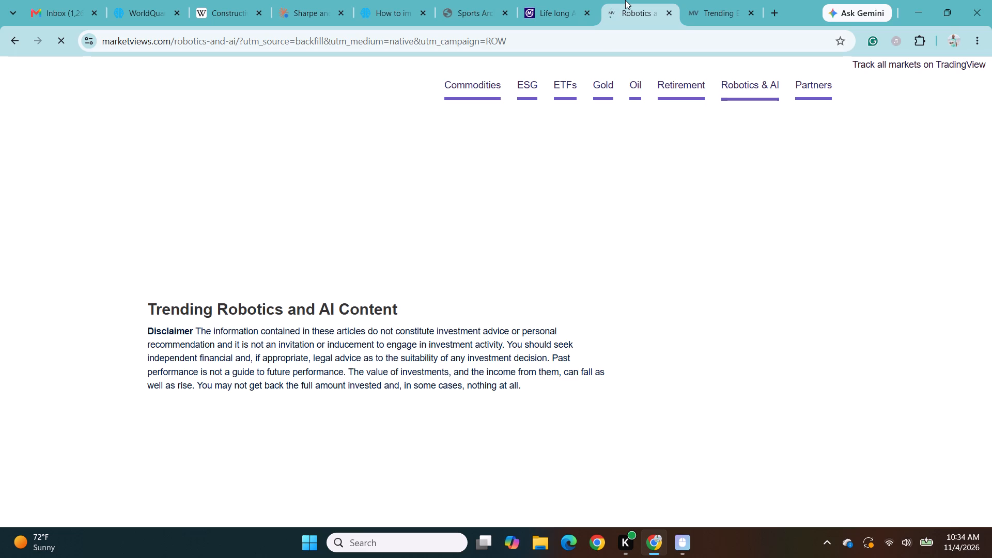
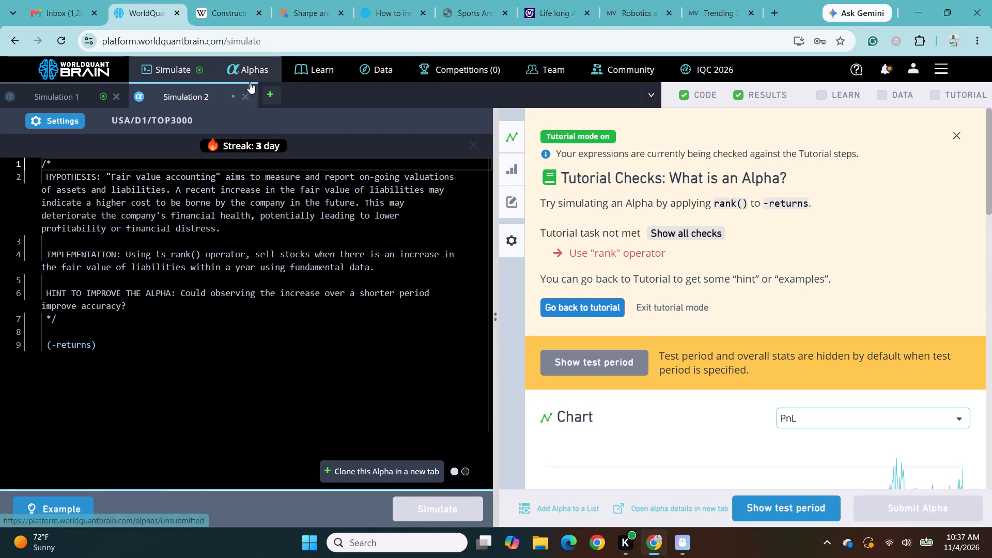
left_click(758, 509)
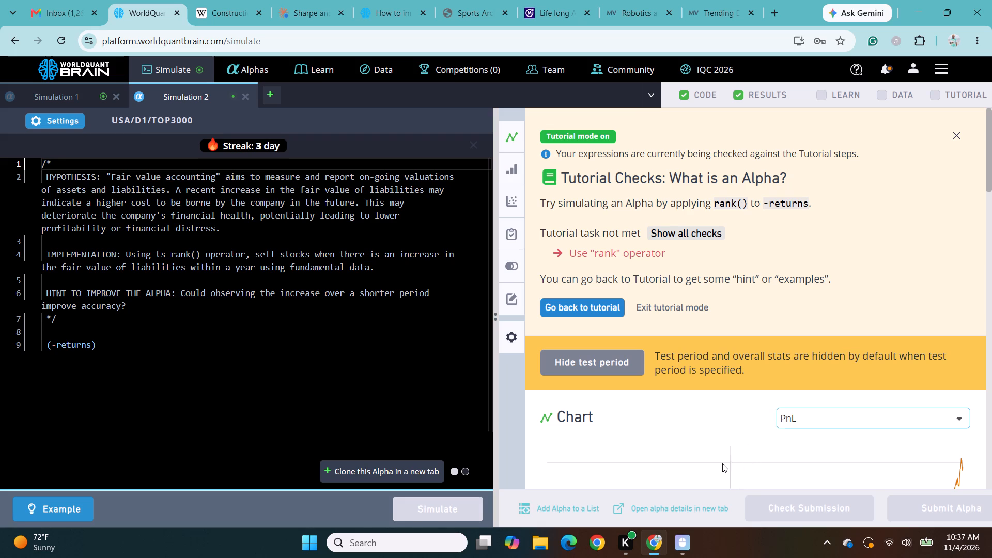
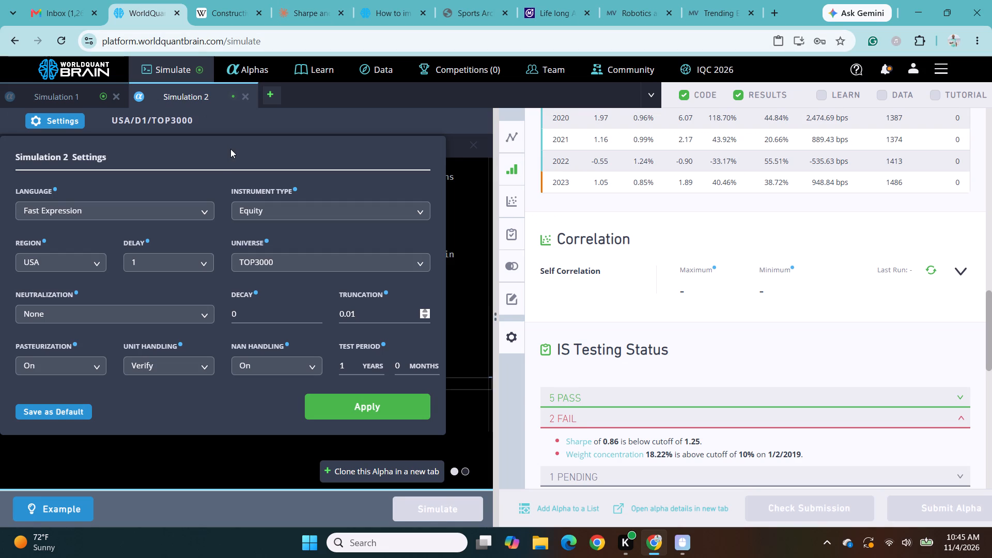
left_click(376, 405)
Replace the expression below Simulation 2's comment block with the copied Fix 1 code using 500-day ts_backfill, group_rank and ts_decay_linear(y, 10).
left_click(269, 385)
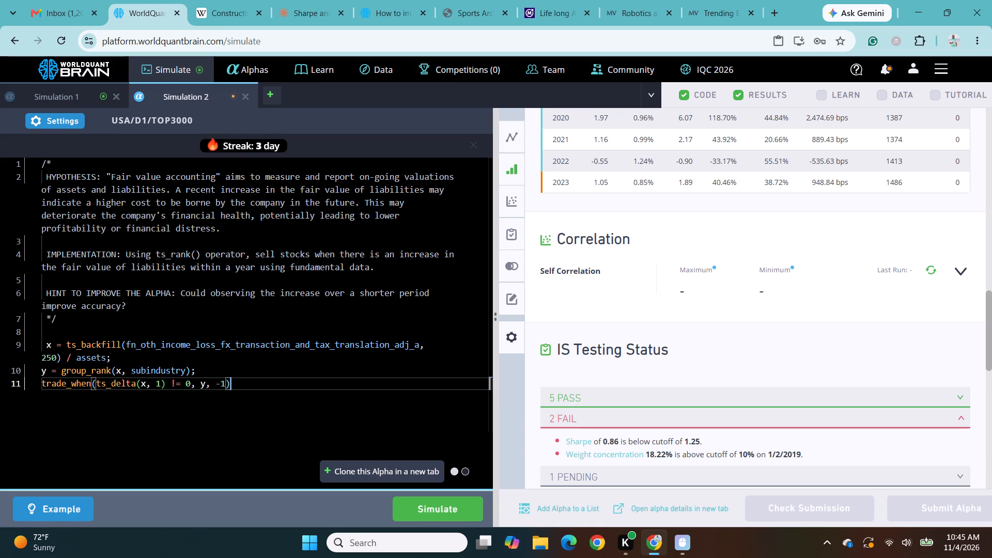
key("BackSpace")
key("BackSpace")
key("BackSpace")
key("BackSpace")
key("BackSpace")
key("BackSpace")
key("BackSpace")
key("BackSpace")
key("BackSpace")
key("BackSpace")
key("BackSpace")
key("BackSpace")
key("BackSpace")
key("BackSpace")
key("BackSpace")
key("BackSpace")
key("BackSpace")
key("BackSpace")
key("BackSpace")
key("BackSpace")
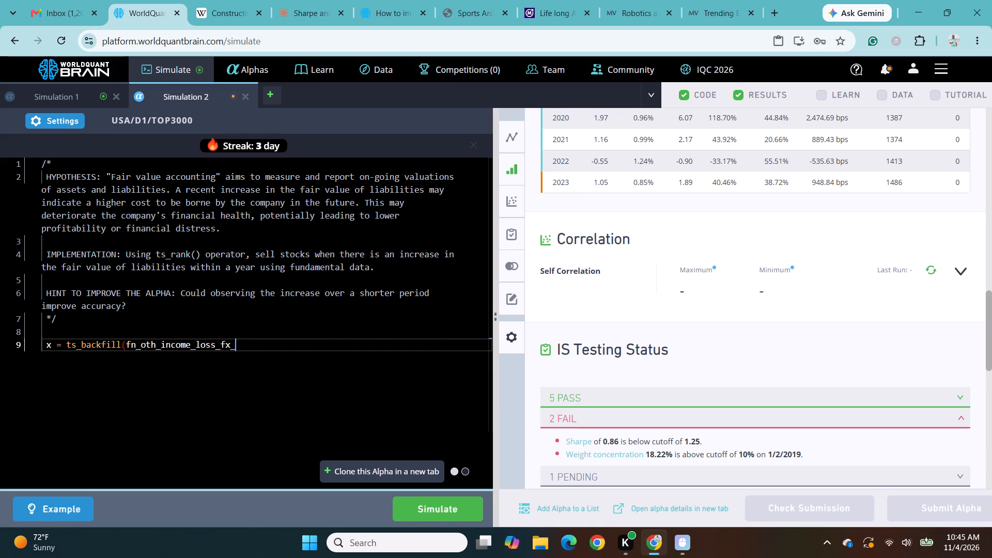
key("BackSpace")
key("BackSpace")
key("BackSpace")
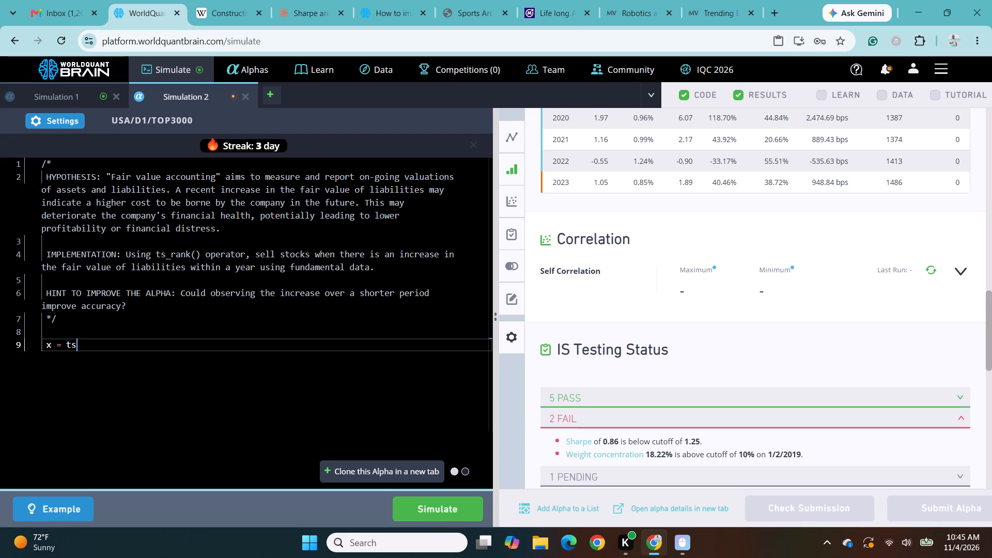
key("BackSpace")
key("BackSpace")
key("BackSpace")
key("BackSpace")
key("BackSpace")
key("BackSpace")
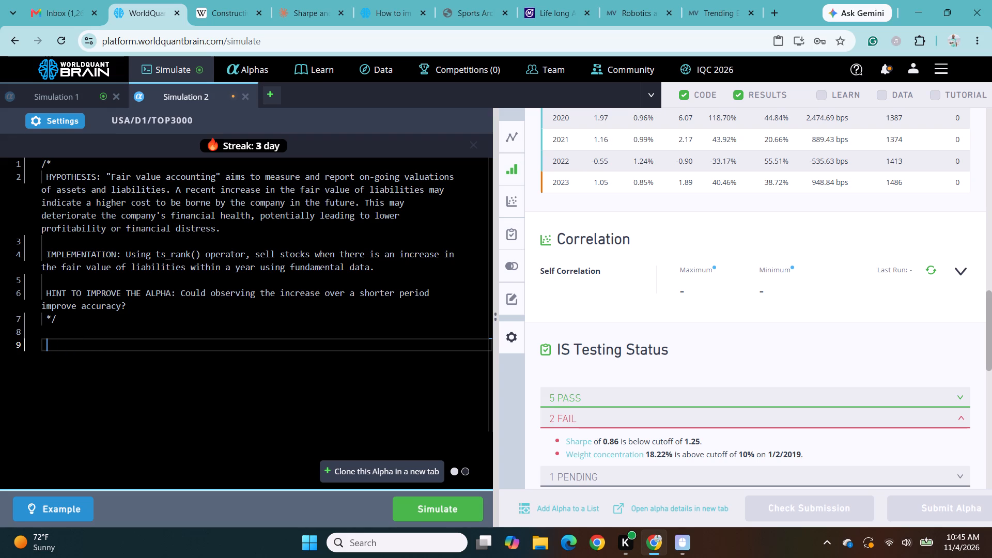
right_click(269, 385)
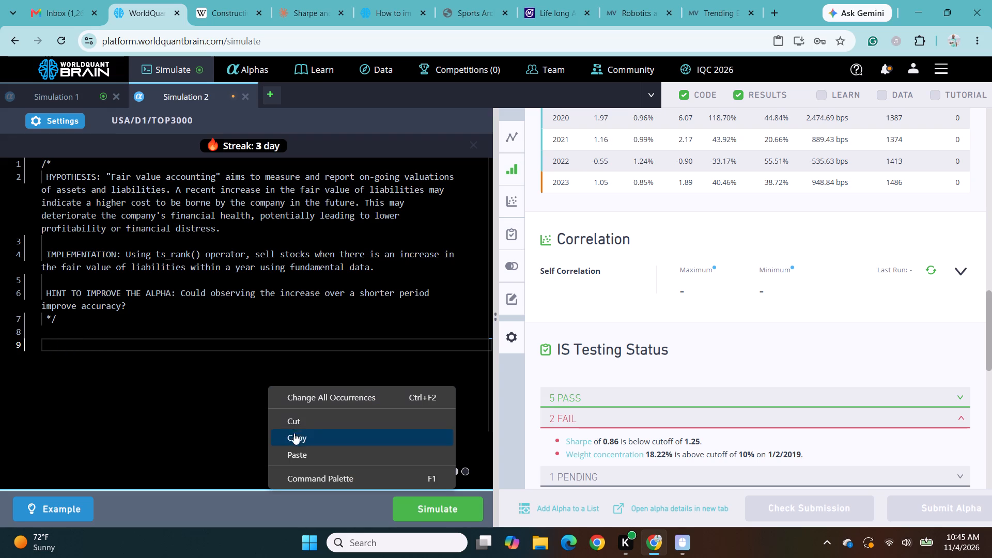
left_click(297, 453)
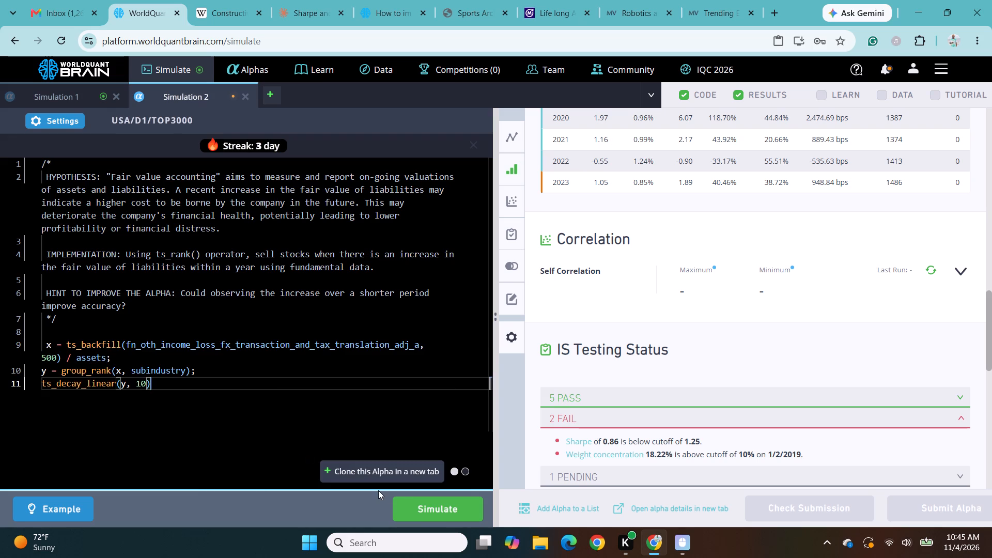
Run Simulation 2 with the Fix 1 expression.
left_click(420, 507)
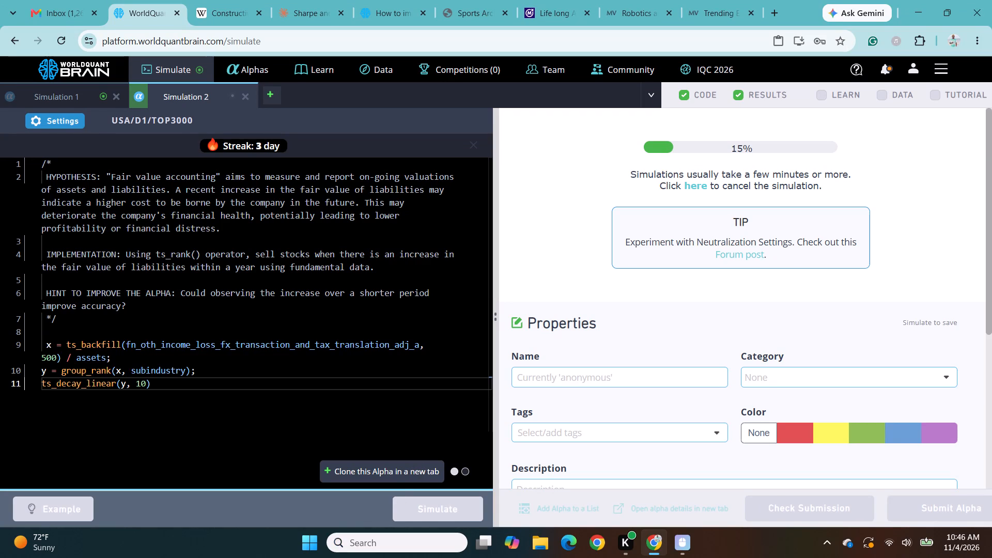
scroll(423, 424, "down", 1)
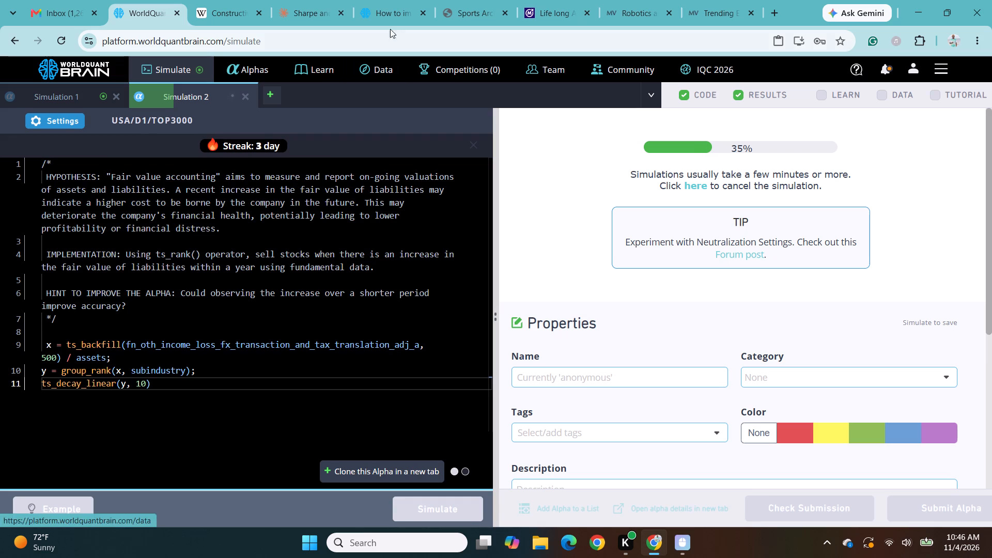
Close the browser page whose title begins "How to im".
left_click(425, 10)
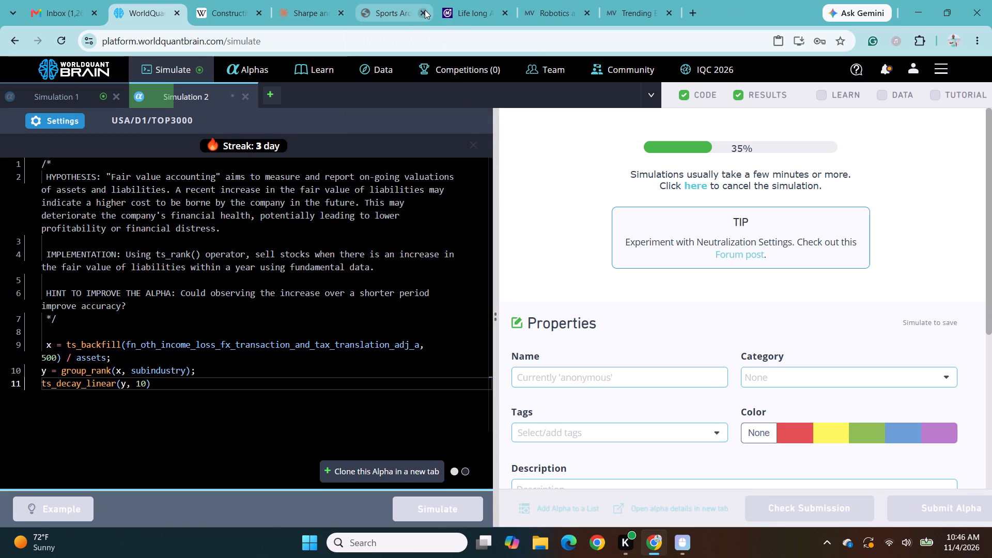
Switch to the KBC Digital Sports Archives page while the simulation runs.
left_click(388, 10)
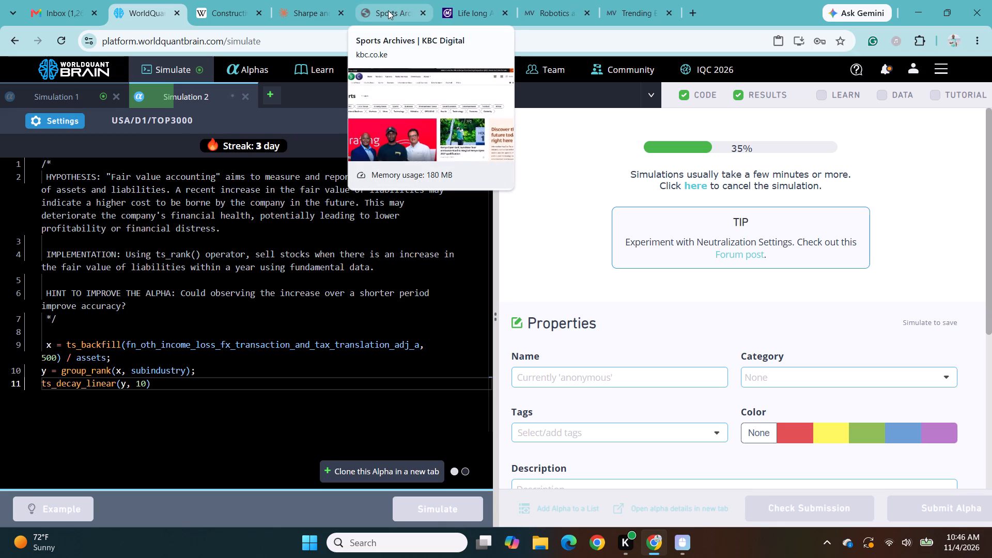
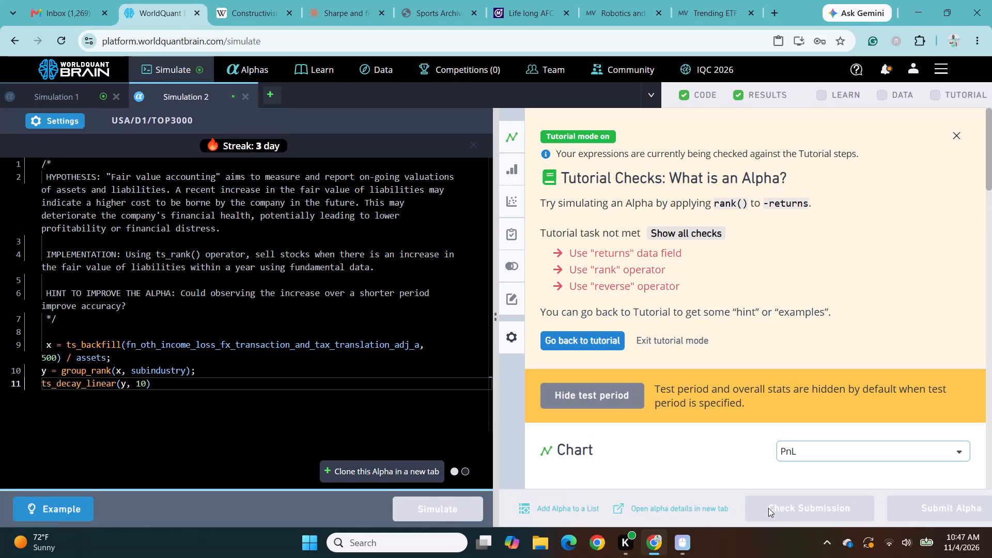
Examine Simulation 2's chart, IS Summary and IS Testing Status, expanding the failed checks.
scroll(735, 420, "down", 2)
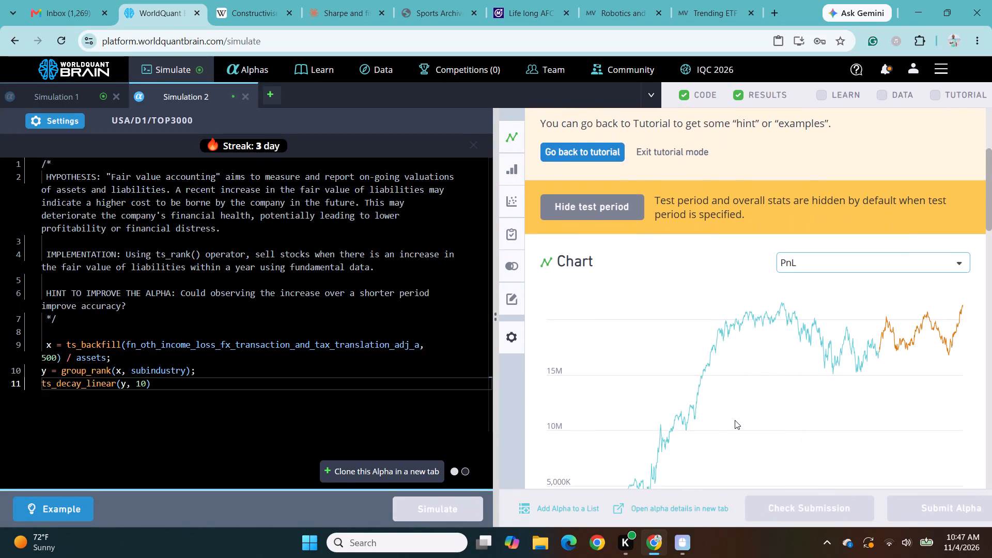
scroll(735, 420, "down", 6)
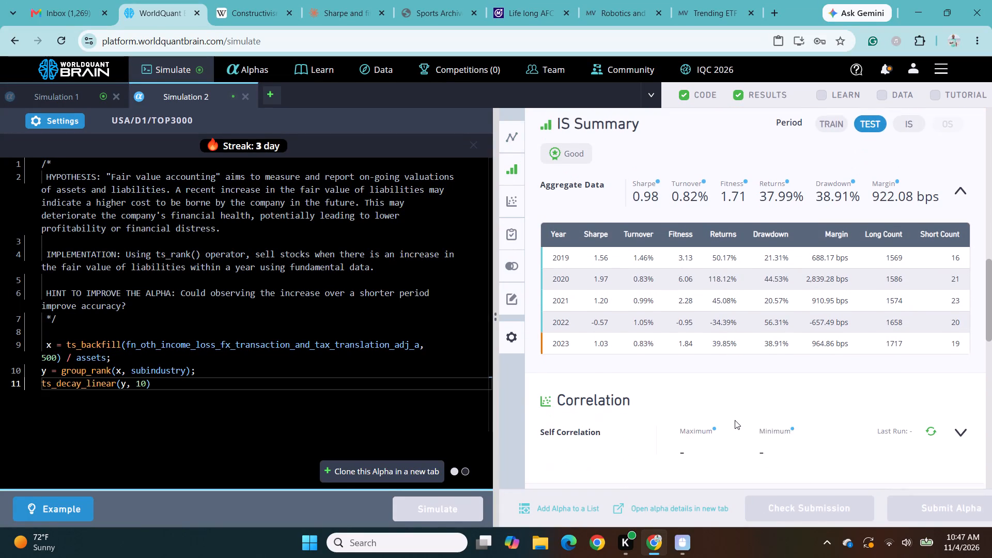
scroll(735, 420, "down", 2)
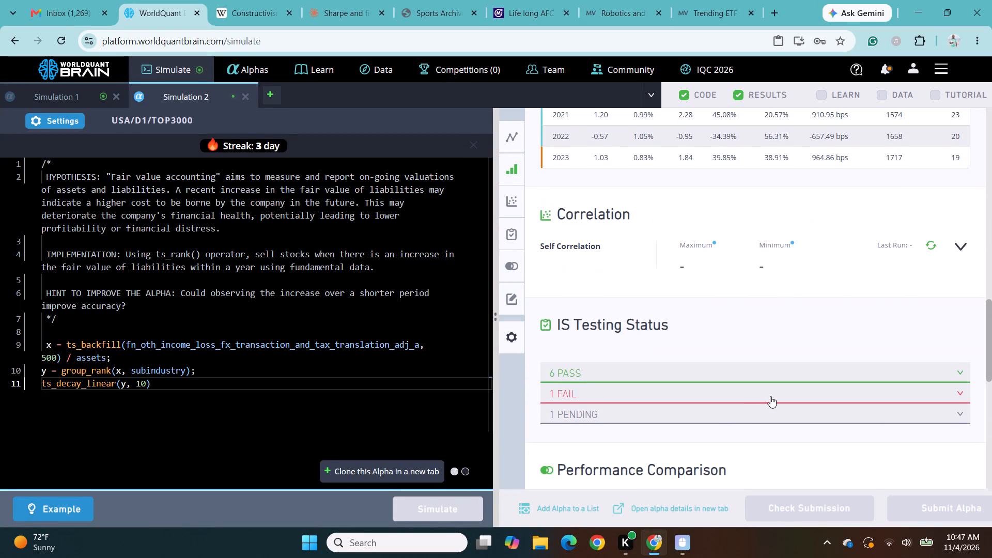
left_click(777, 391)
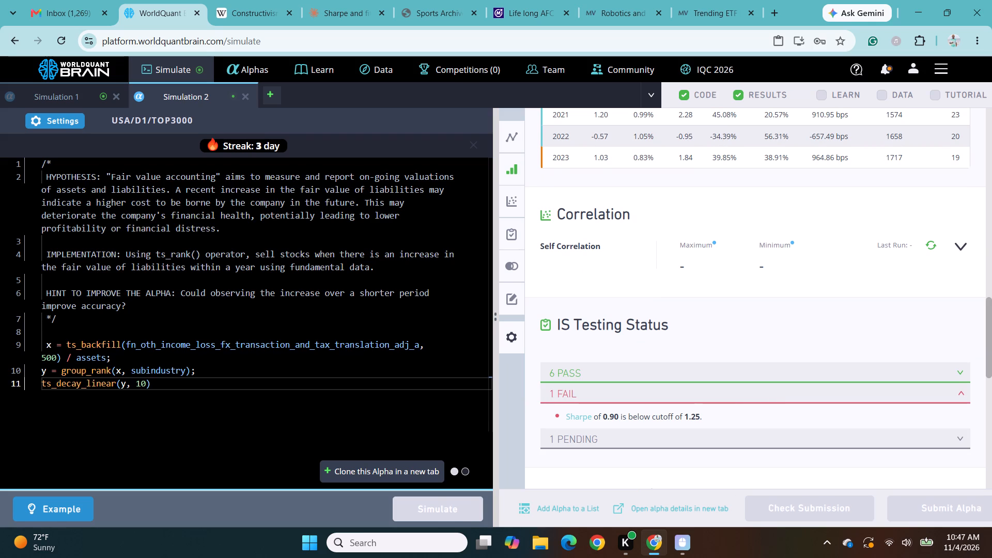
Set Simulation 2's truncation to 0.02 in its settings, apply it and rerun the simulation.
left_click(58, 122)
left_click(365, 316)
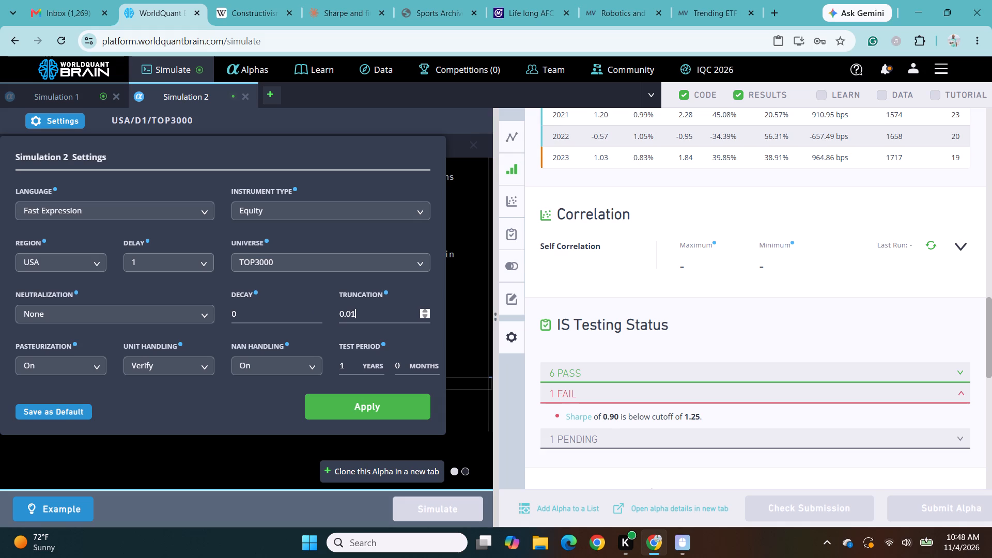
key("BackSpace")
key("2")
left_click(375, 404)
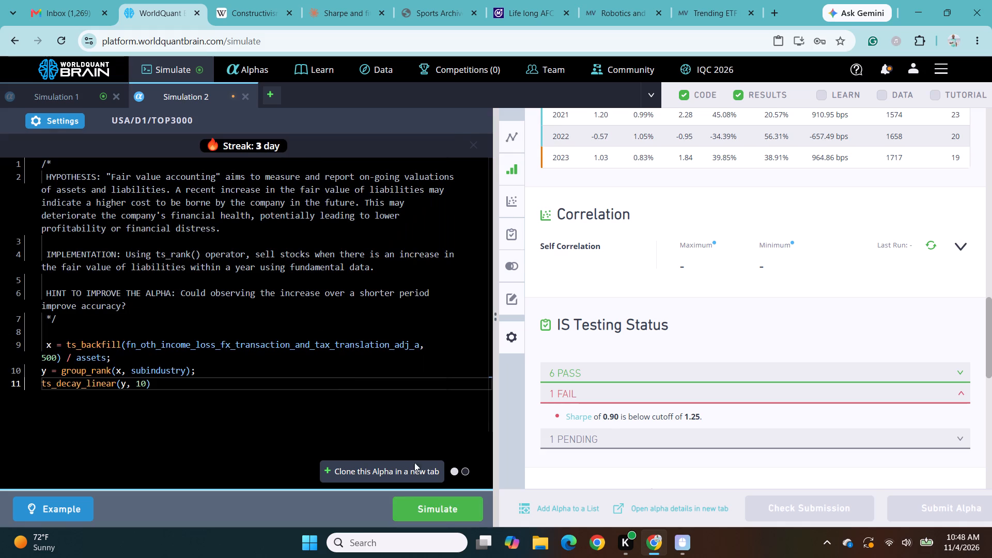
left_click(431, 510)
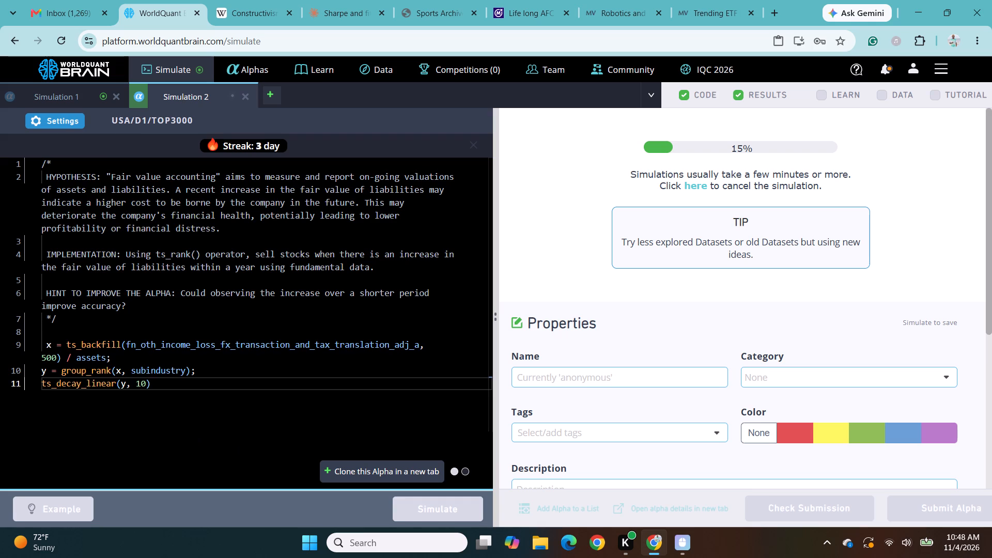
Show Simulation 1's test period and examine its IS Summary and IS Testing Status, expanding the failed checks.
left_click(56, 90)
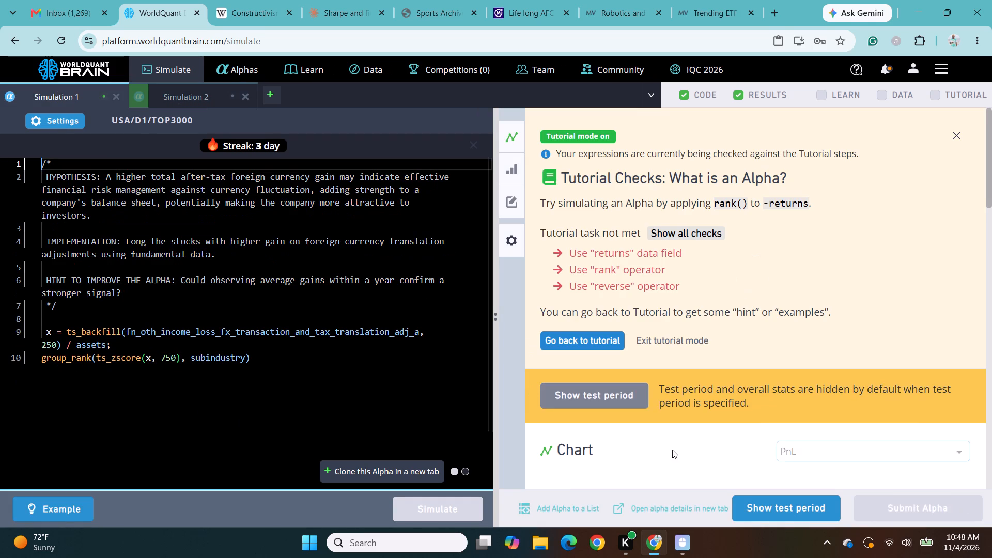
left_click(765, 509)
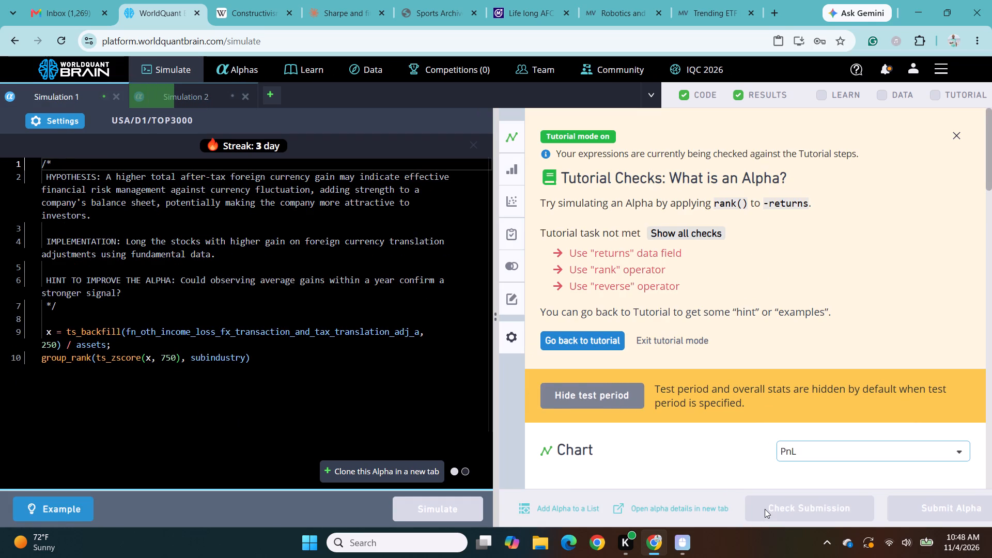
scroll(735, 433, "down", 3)
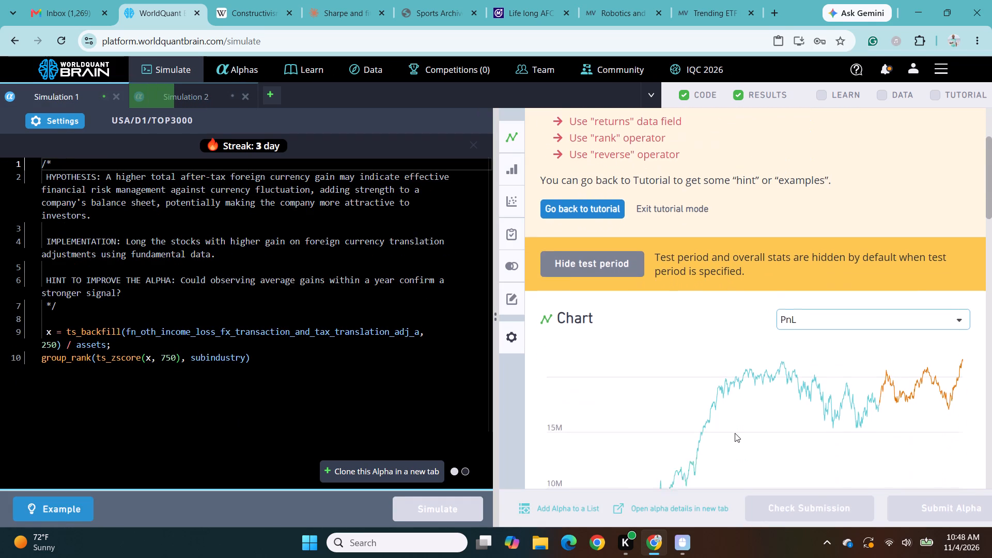
scroll(735, 433, "down", 7)
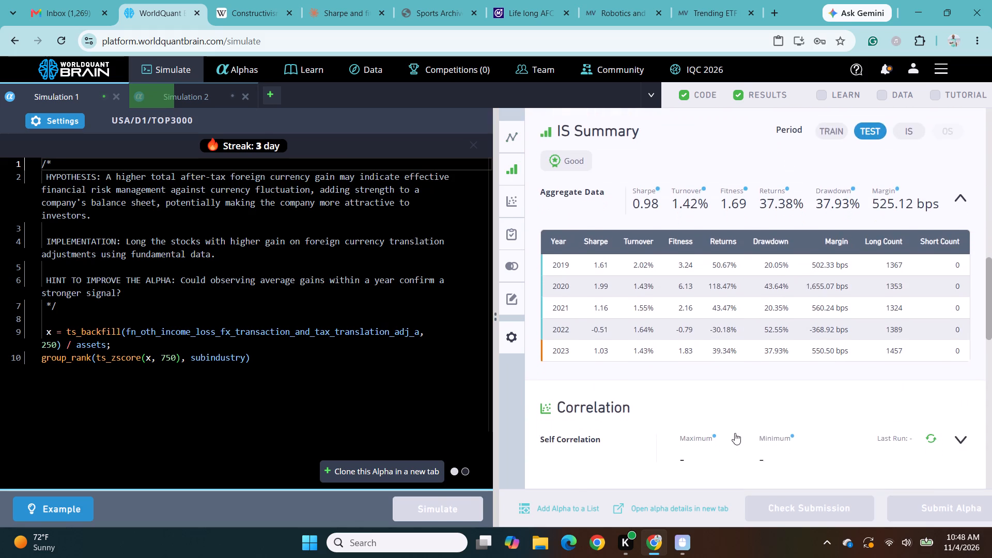
scroll(735, 433, "down", 2)
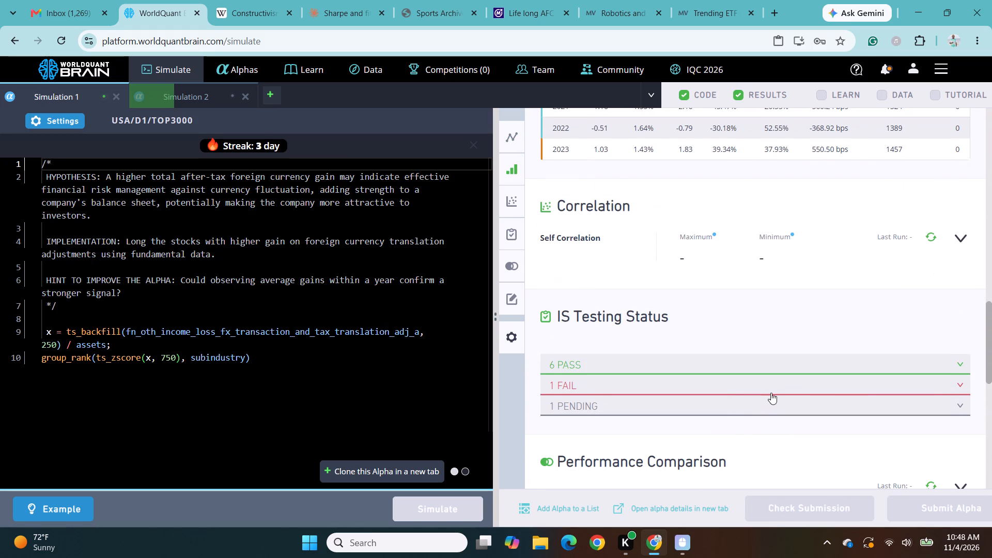
left_click(794, 383)
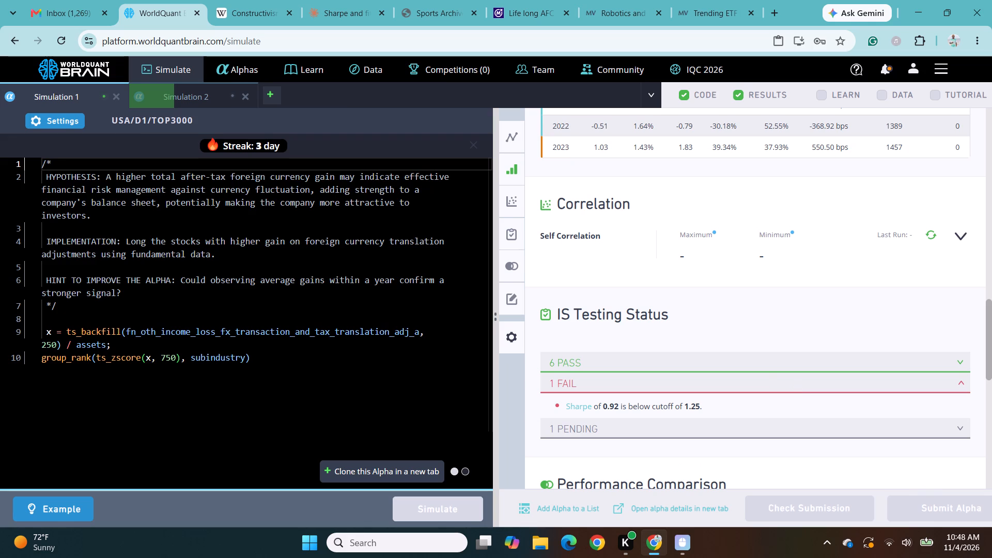
Set Simulation 1's neutralization to Subindustry, apply it and rerun the simulation.
left_click(68, 121)
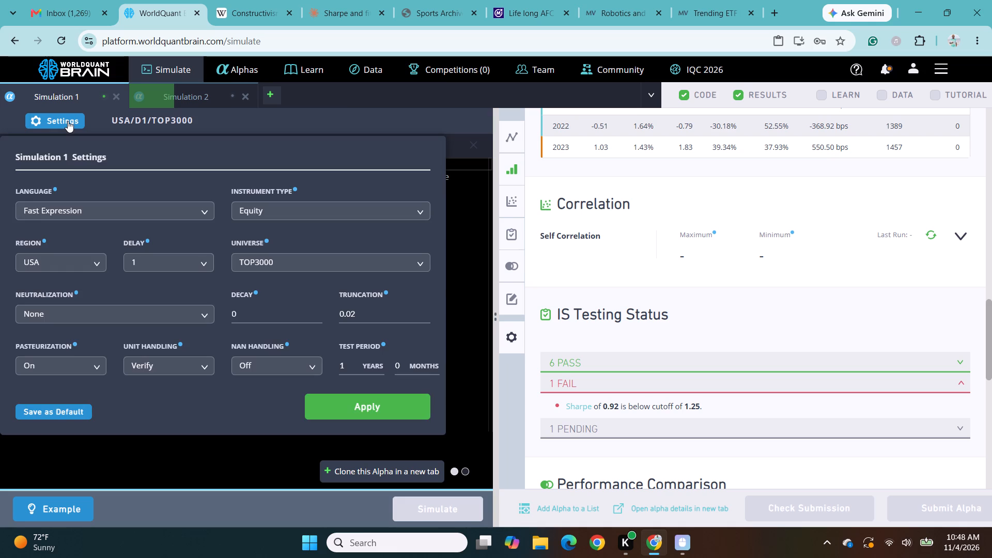
left_click(205, 315)
left_click(88, 416)
left_click(368, 410)
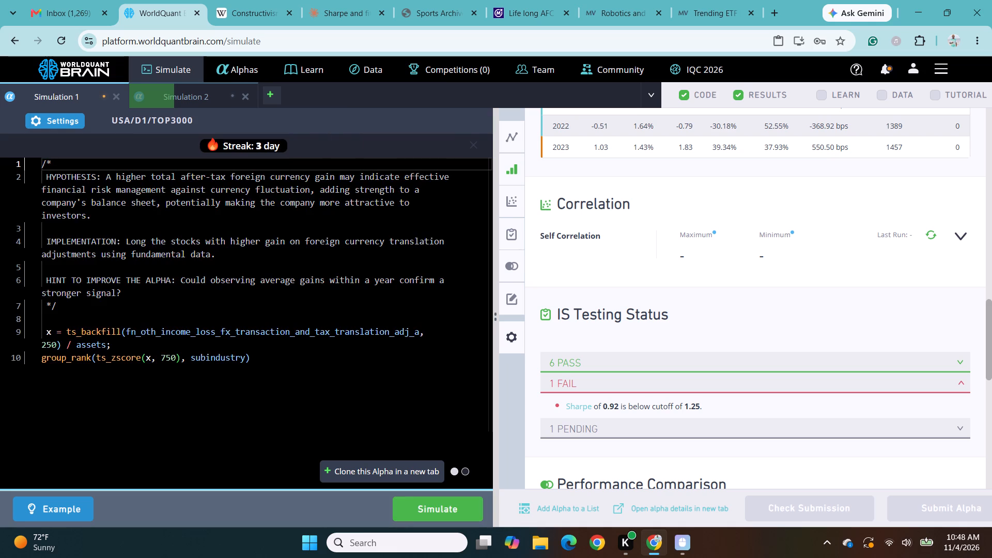
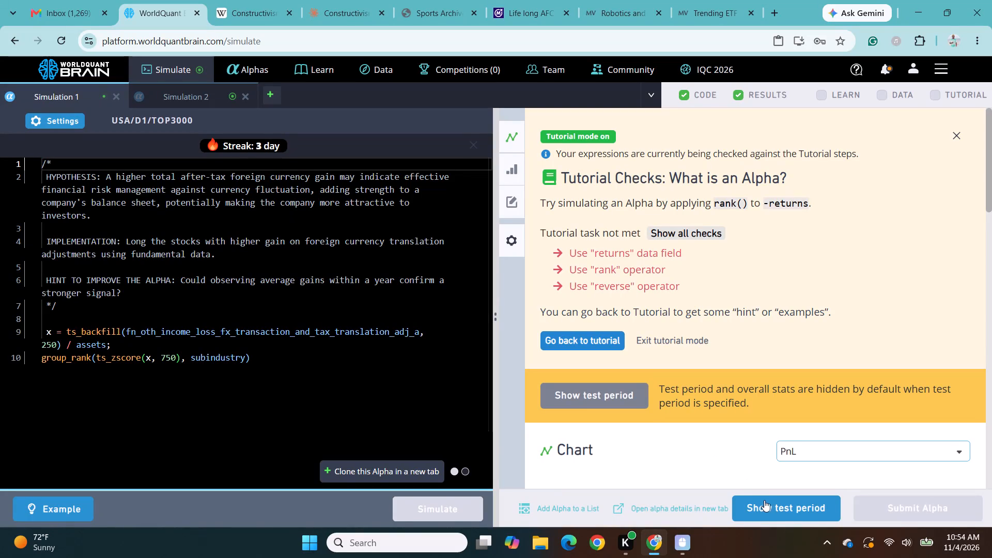
Show Simulation 1's test period results and examine the failed checks in the IS Testing Status.
left_click(765, 503)
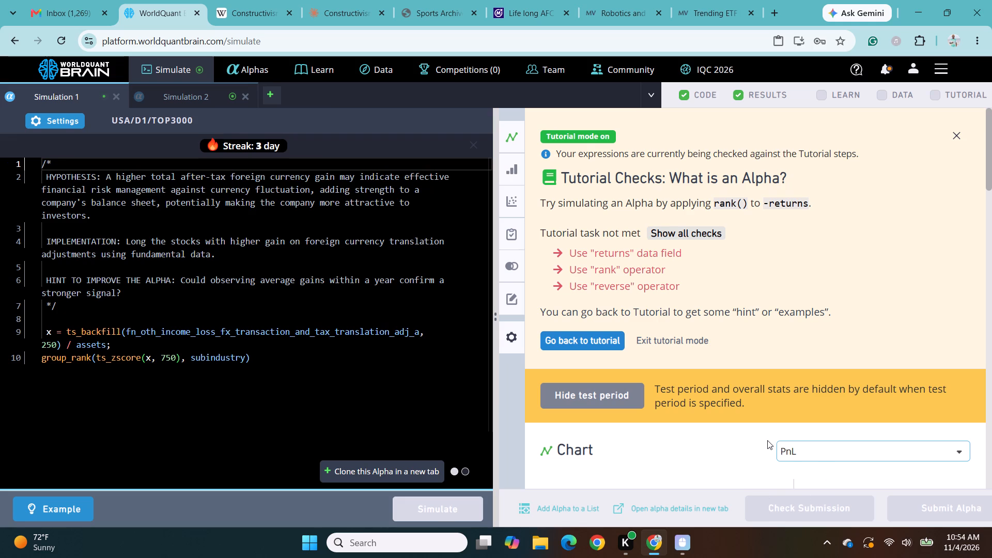
scroll(766, 437, "down", 6)
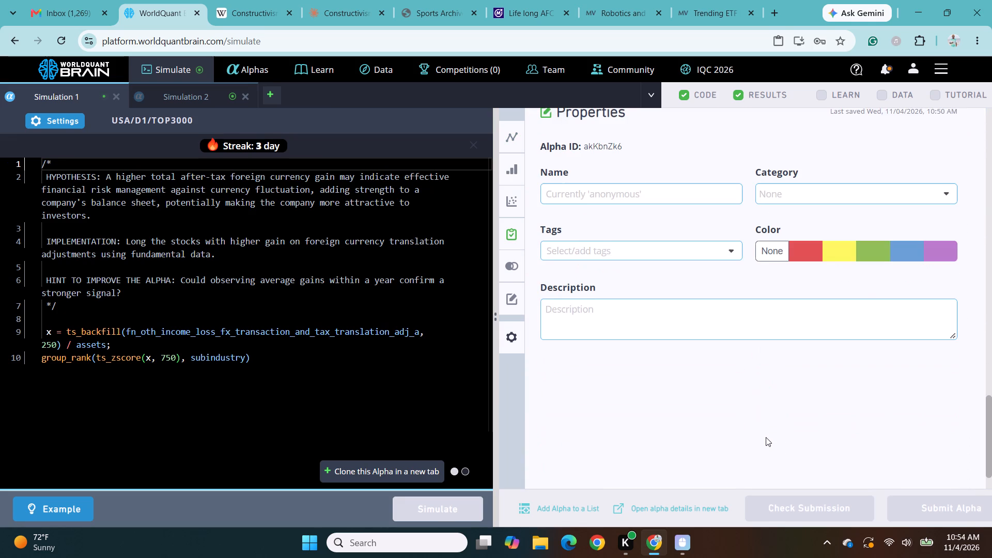
scroll(766, 437, "up", 3)
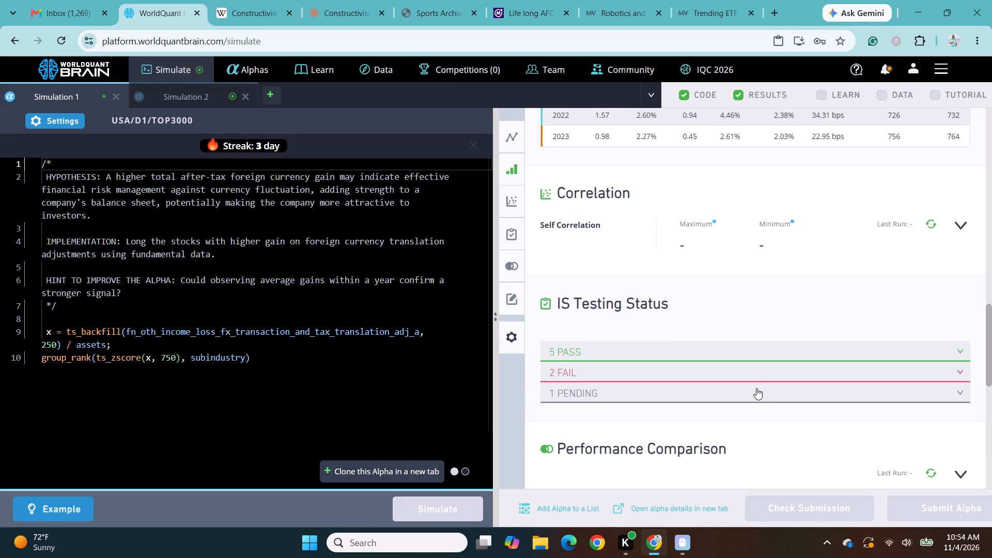
left_click(756, 373)
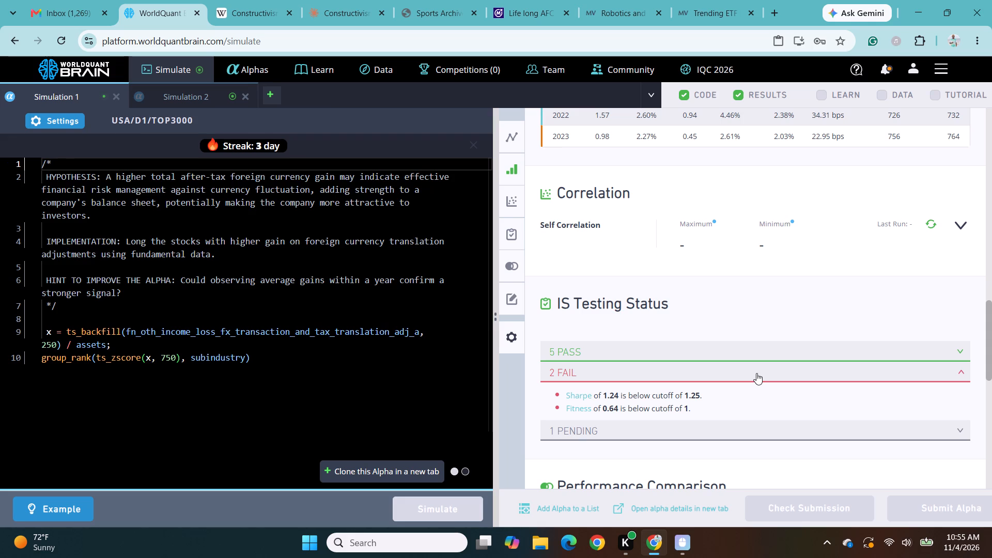
left_click(756, 373)
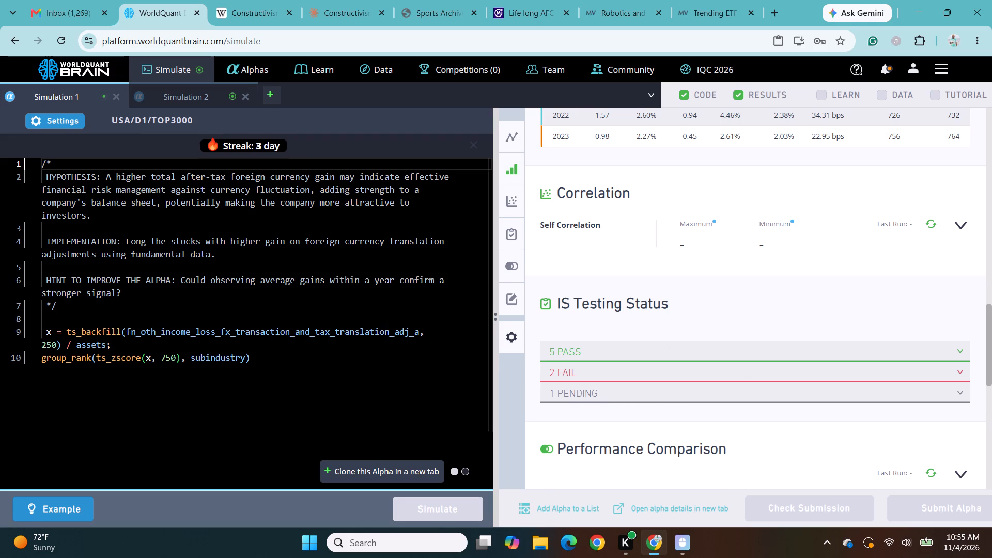
left_click(688, 380)
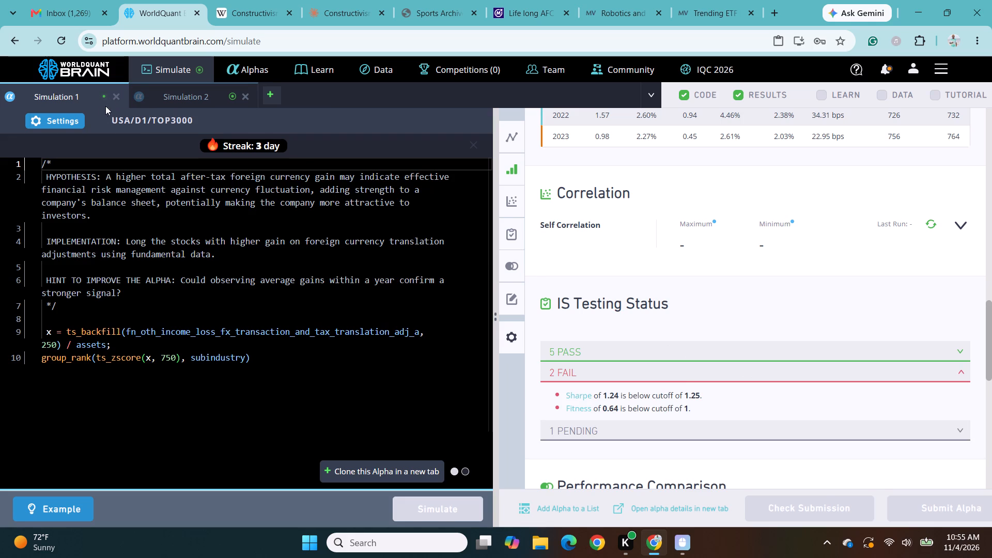
Set Simulation 1's decay to 1, apply the settings and rerun the simulation.
left_click(59, 119)
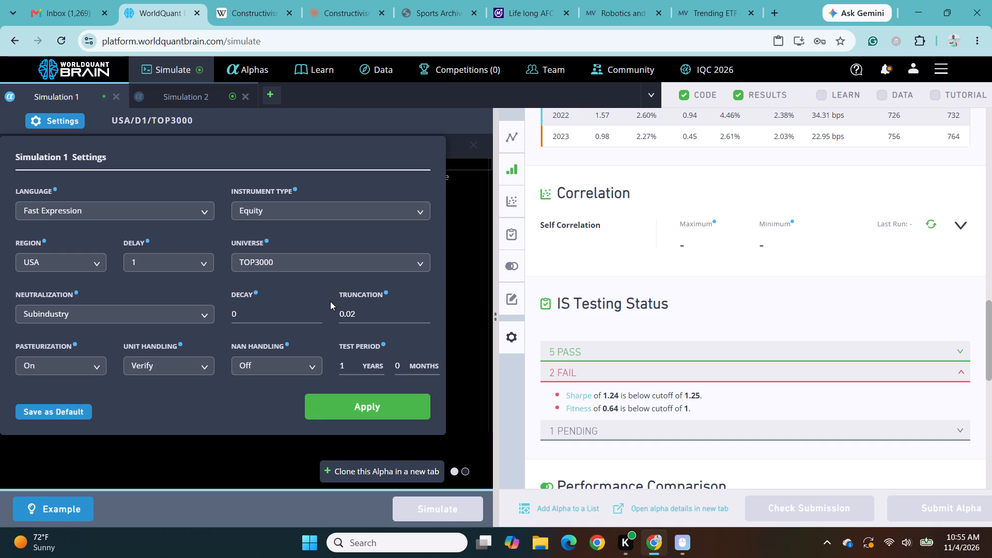
left_click(238, 309)
key("BackSpace")
key("1")
left_click(345, 415)
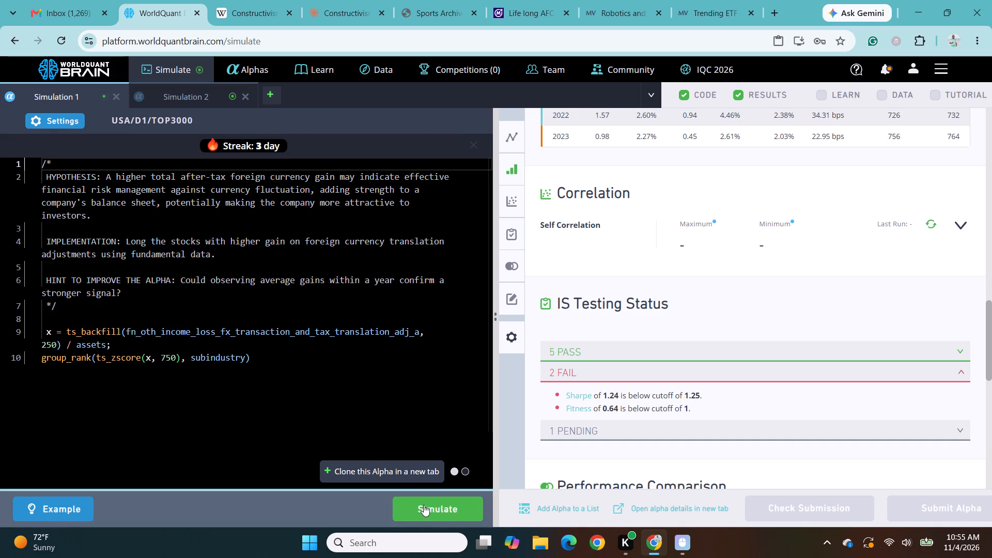
left_click(433, 508)
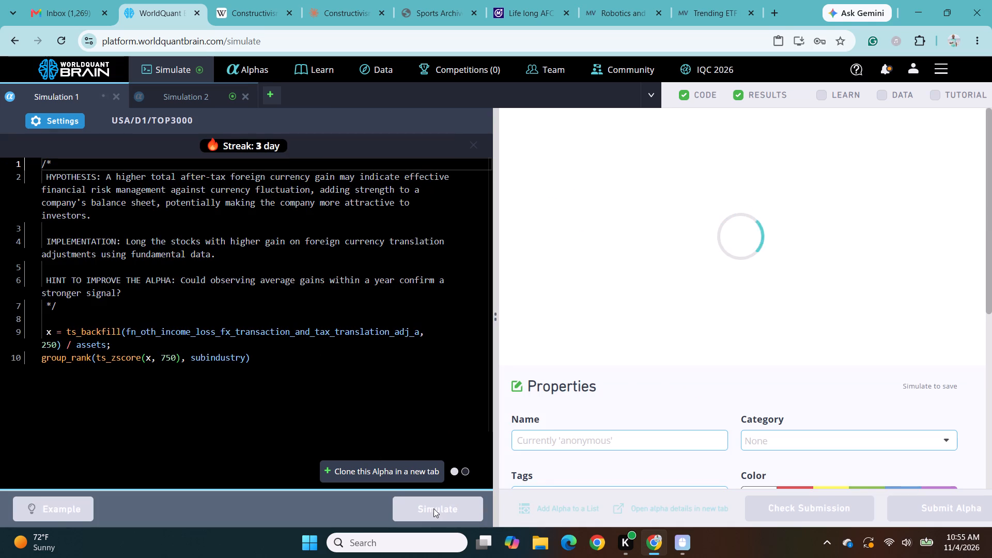
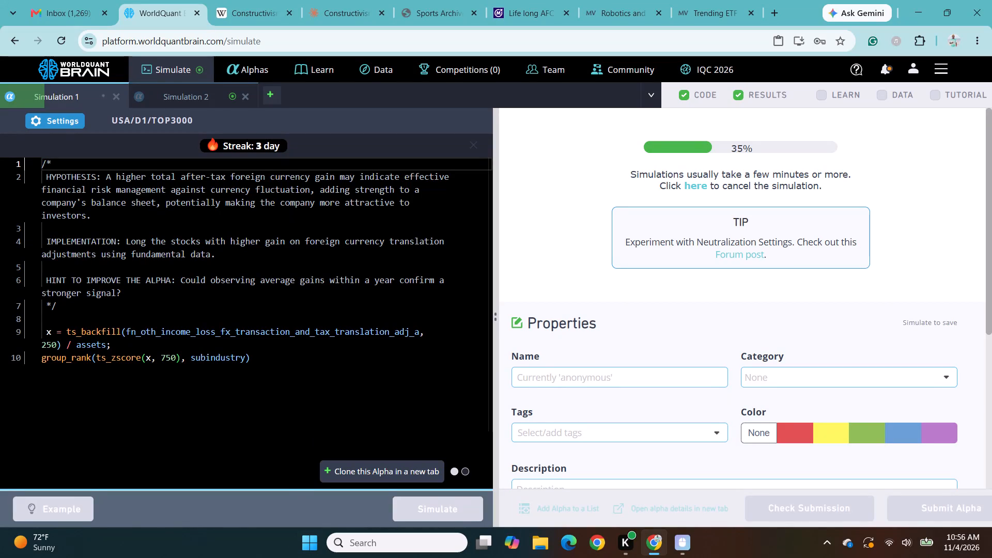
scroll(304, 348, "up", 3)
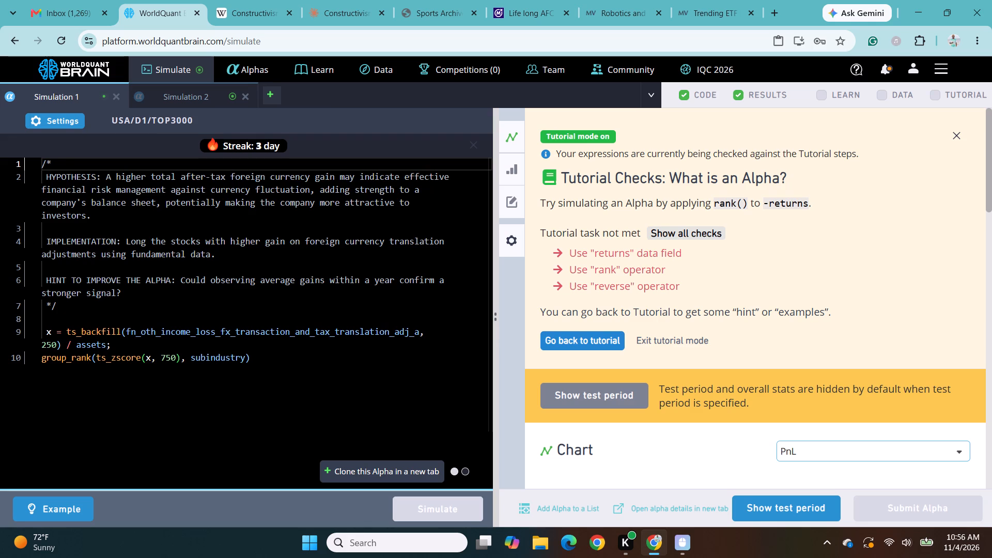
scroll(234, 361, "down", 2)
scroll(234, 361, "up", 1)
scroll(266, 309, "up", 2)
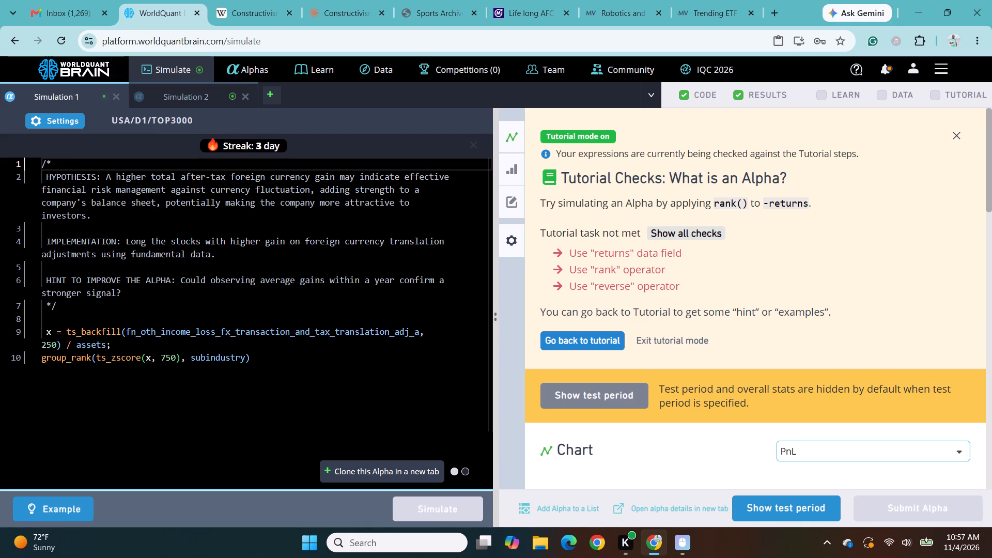
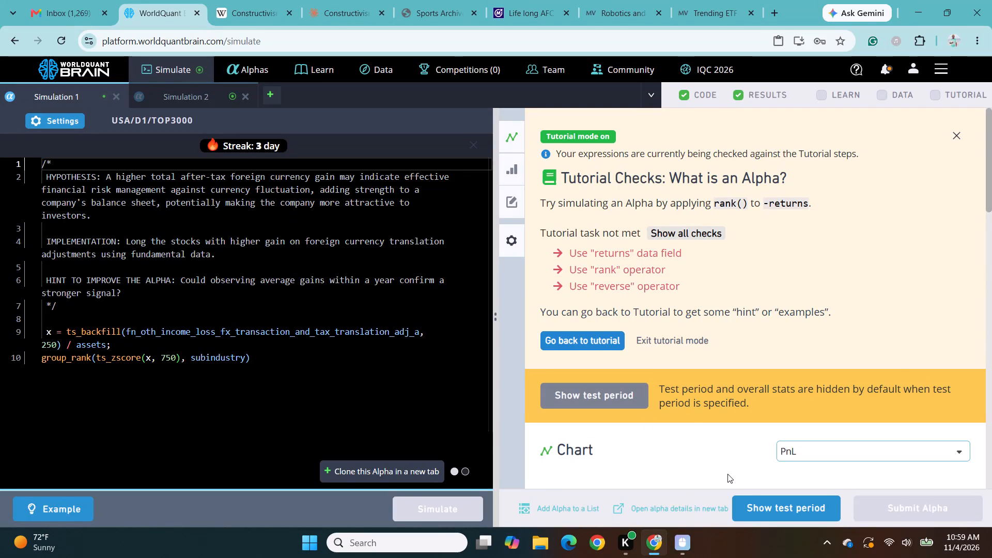
Reveal Simulation 1's test period results and expand the failed tests in its IS Testing Status.
left_click(756, 514)
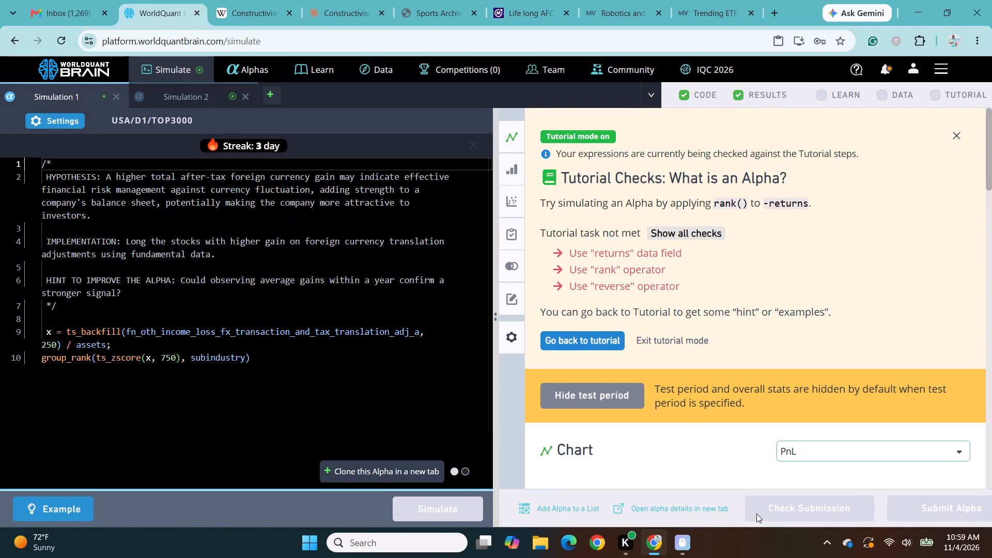
scroll(759, 415, "down", 3)
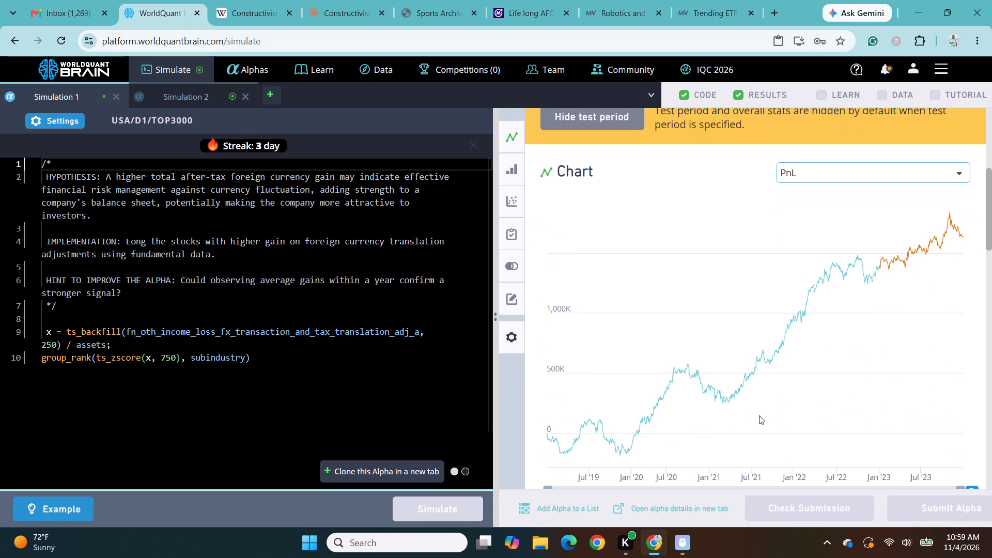
scroll(759, 415, "down", 2)
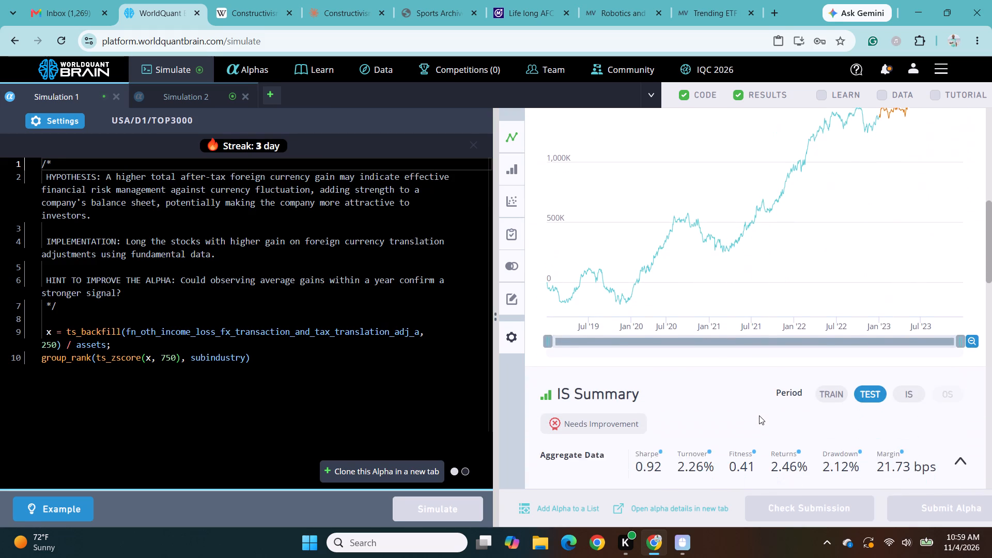
scroll(759, 415, "down", 6)
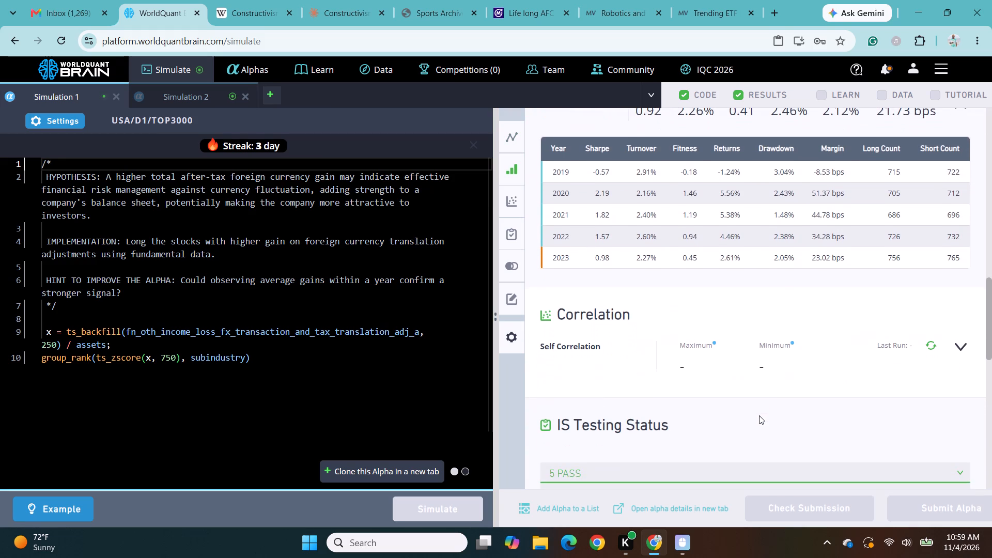
scroll(759, 415, "down", 1)
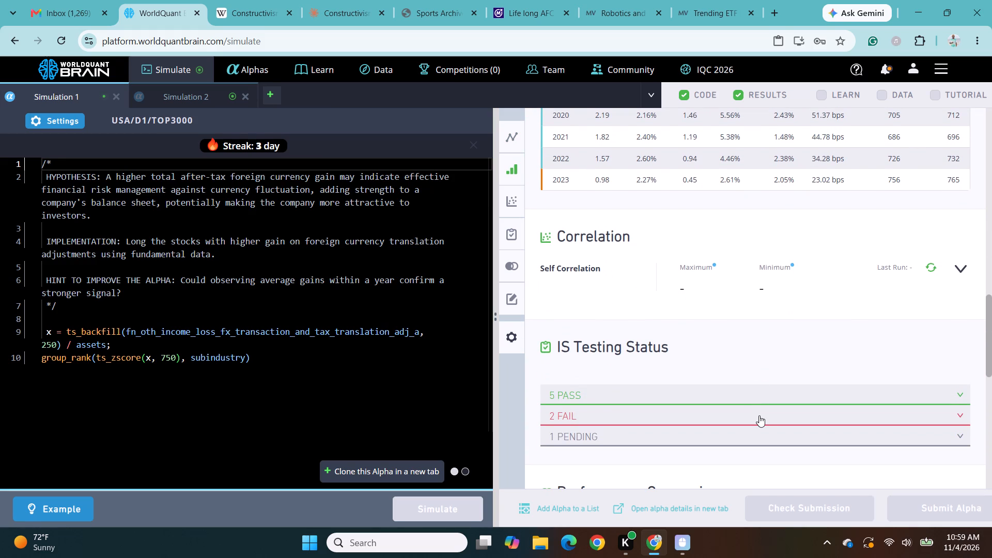
left_click(759, 415)
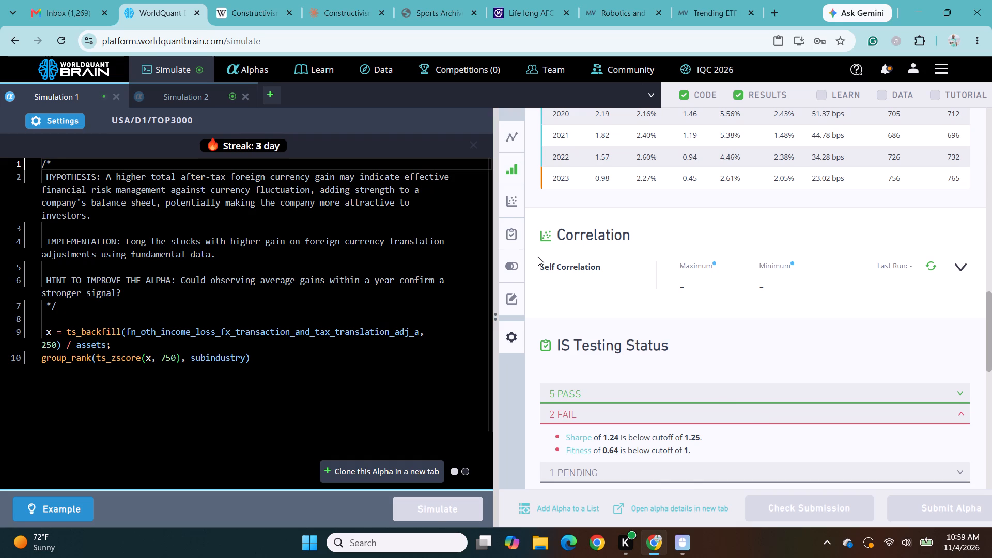
Set Simulation 1's decay to 0, apply the settings and rerun the simulation.
left_click(68, 114)
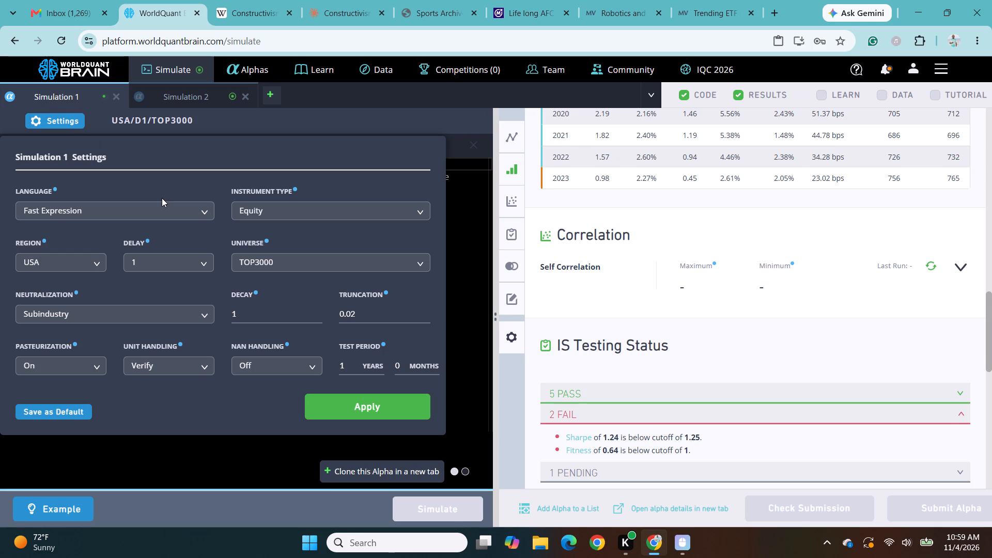
left_click(263, 316)
key("BackSpace")
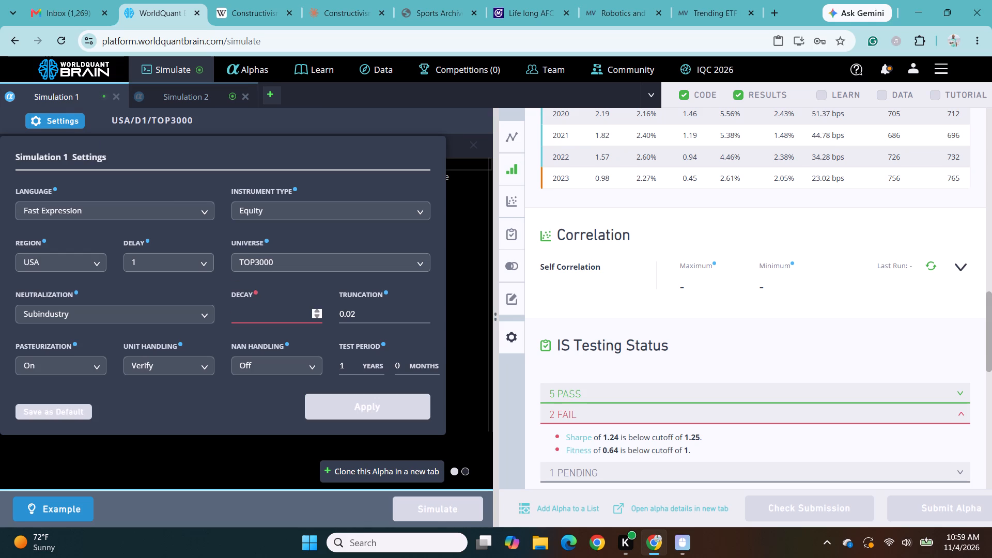
key("0")
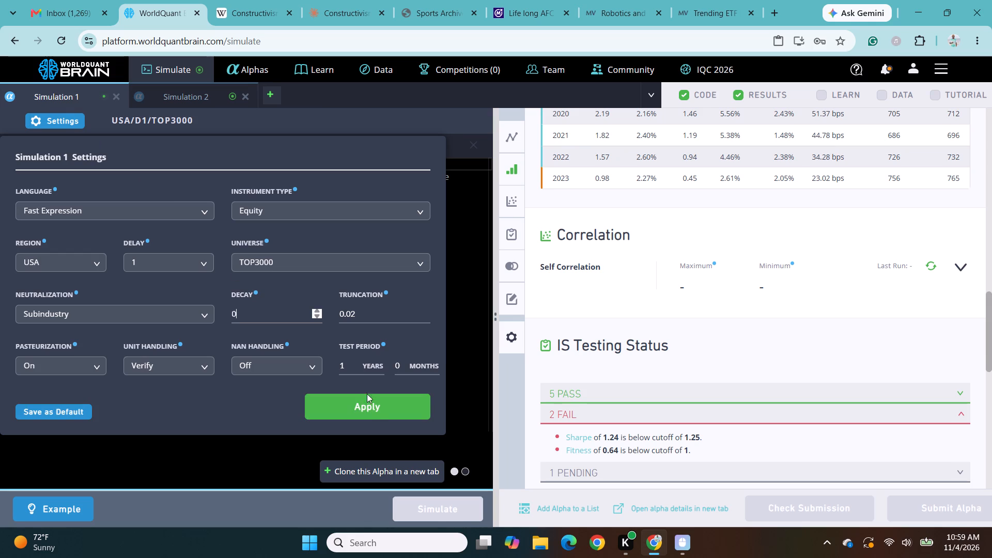
left_click(374, 408)
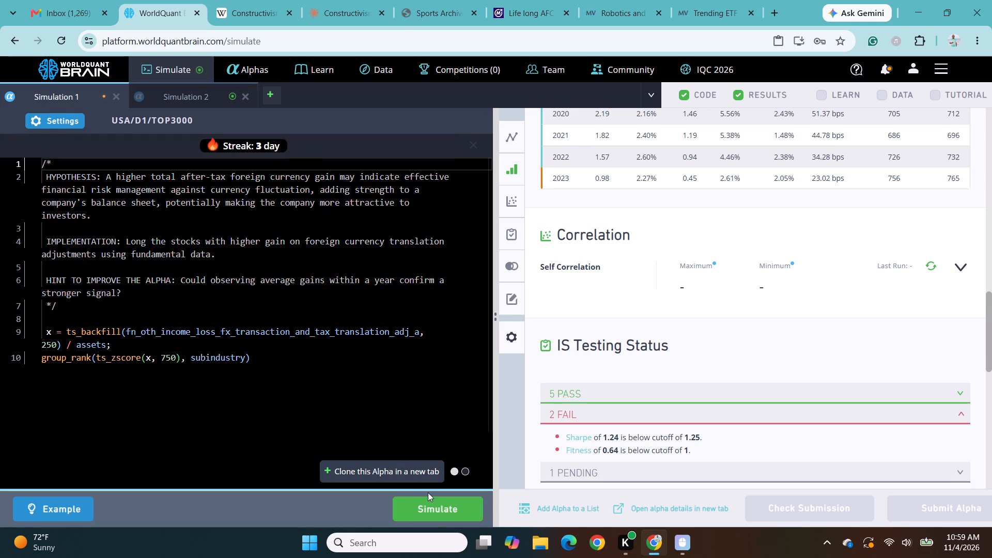
left_click(431, 517)
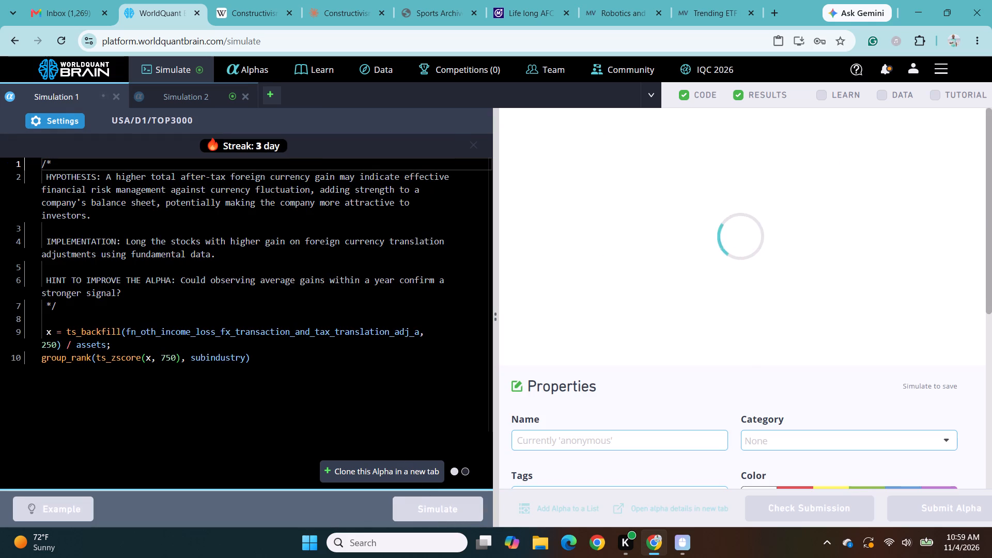
Switch to Simulation 2, reveal its test period results and expand the failed tests in IS Testing Status.
left_click(192, 97)
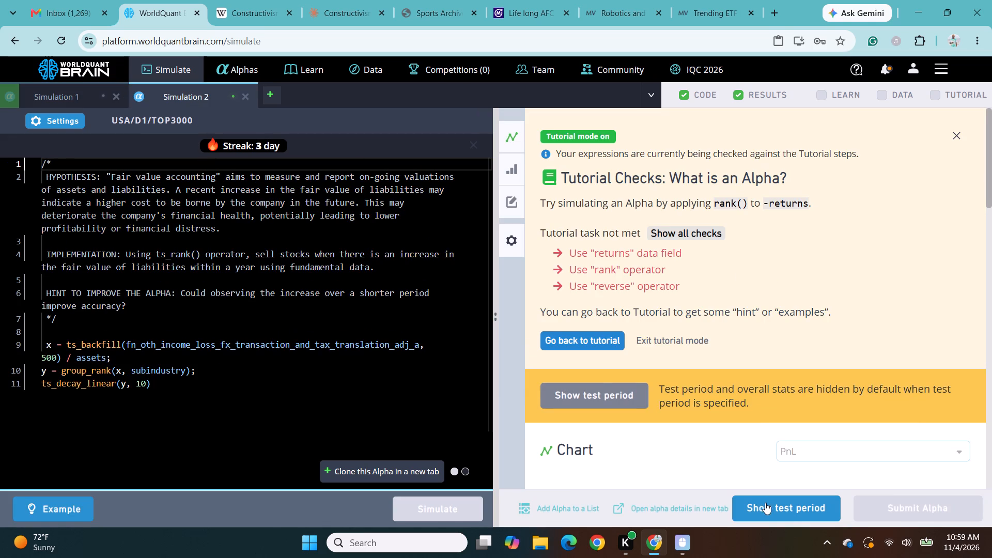
left_click(770, 507)
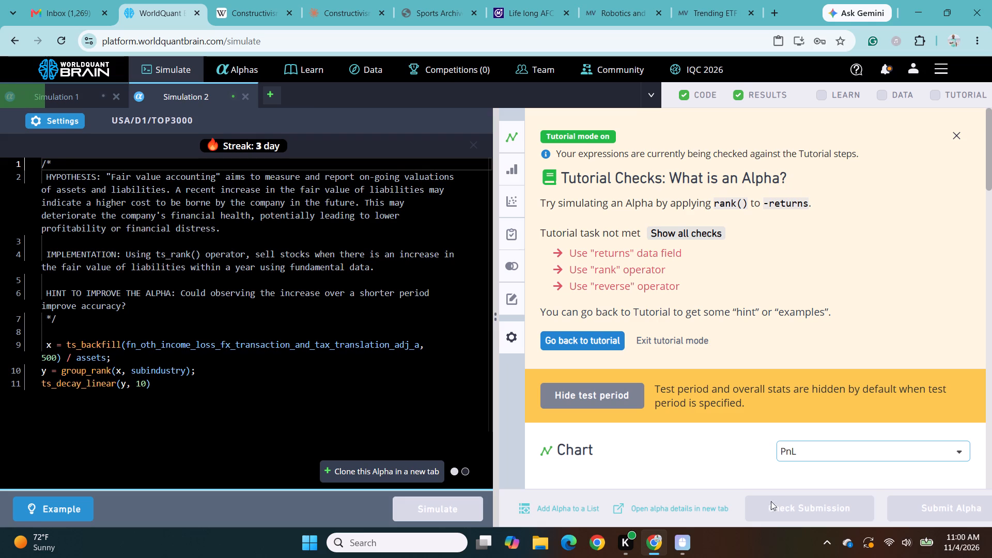
scroll(765, 451, "down", 5)
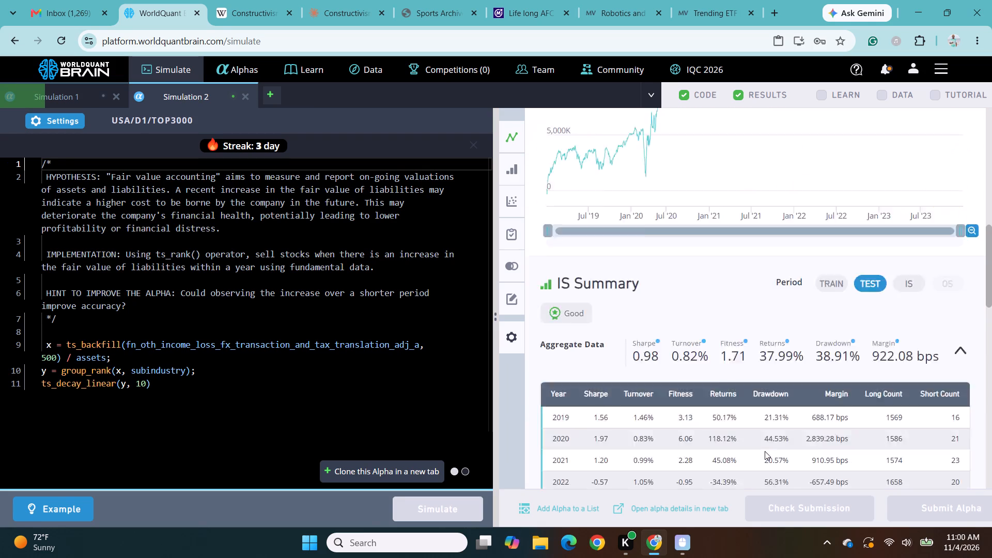
scroll(765, 451, "down", 3)
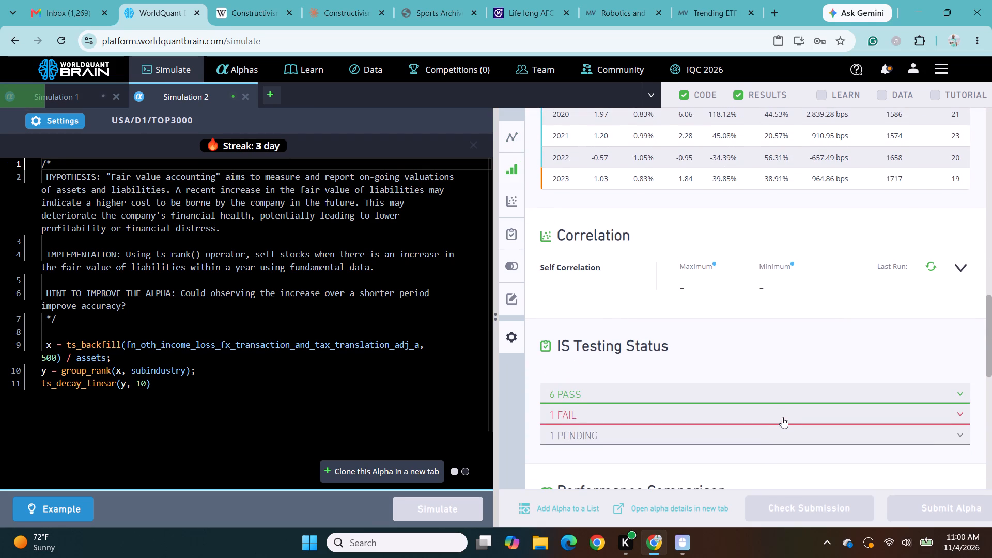
left_click(783, 415)
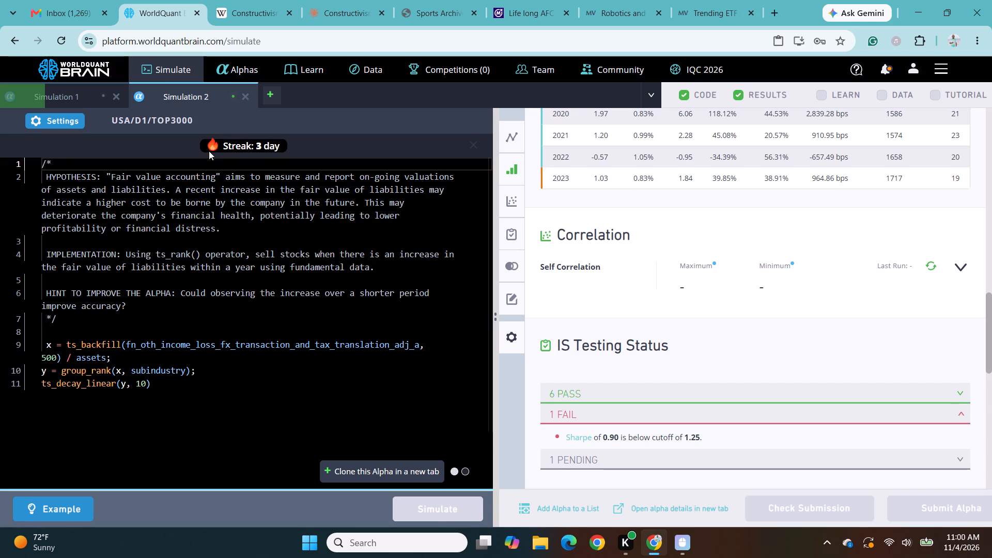
Set Simulation 2's truncation to 0.01, apply the settings and rerun the simulation.
left_click(64, 120)
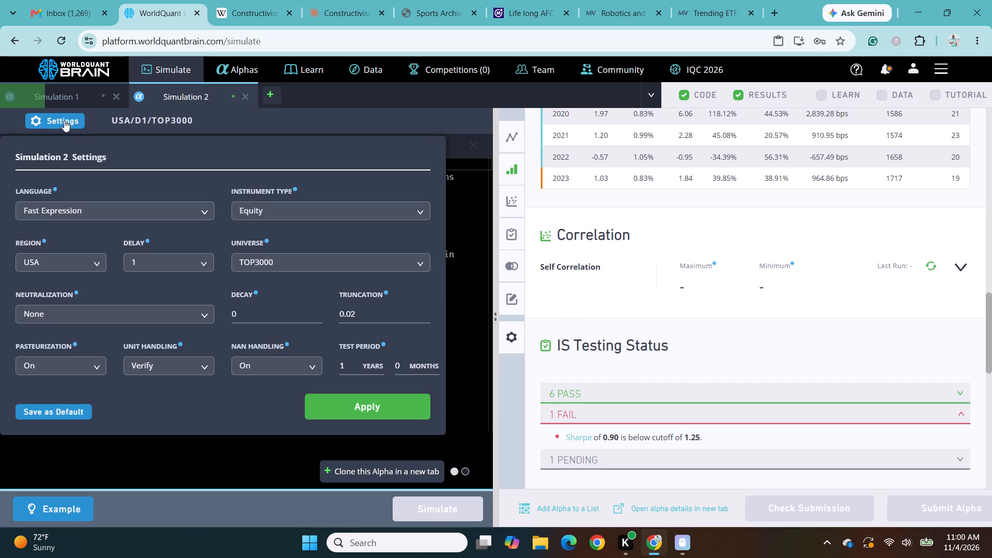
left_click(362, 313)
key("BackSpace")
key("1")
left_click(377, 406)
left_click(434, 501)
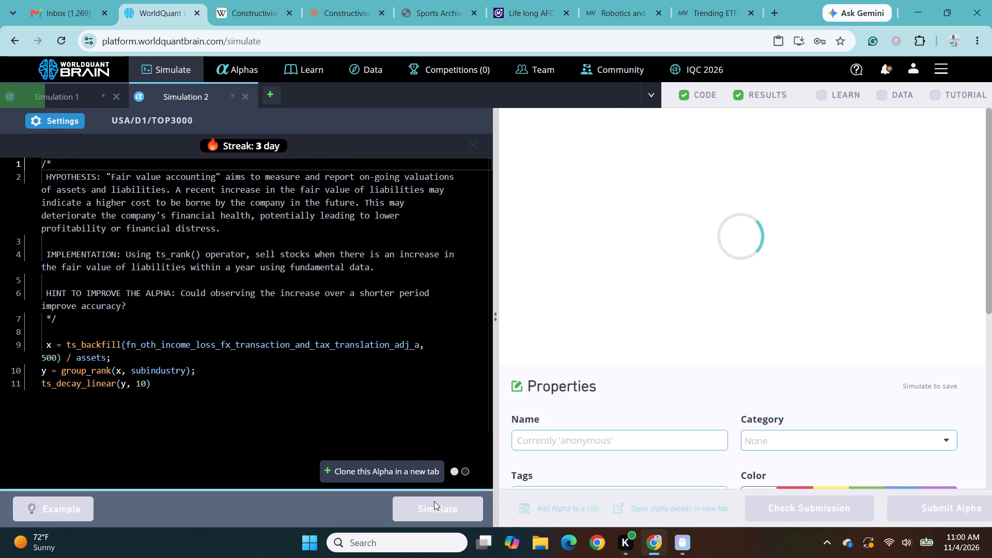
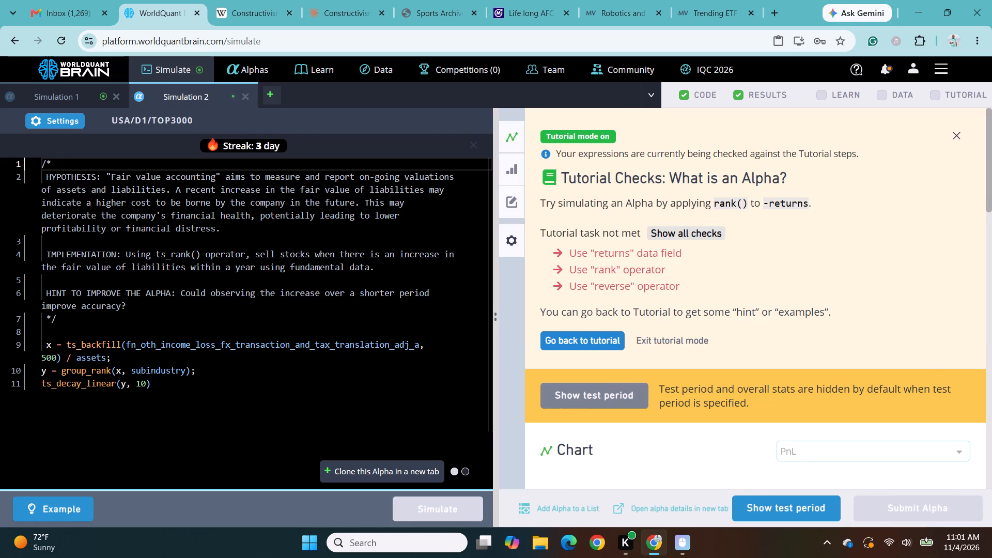
Reveal Simulation 2's test period results and expand the failed tests in its IS Testing Status.
left_click(786, 507)
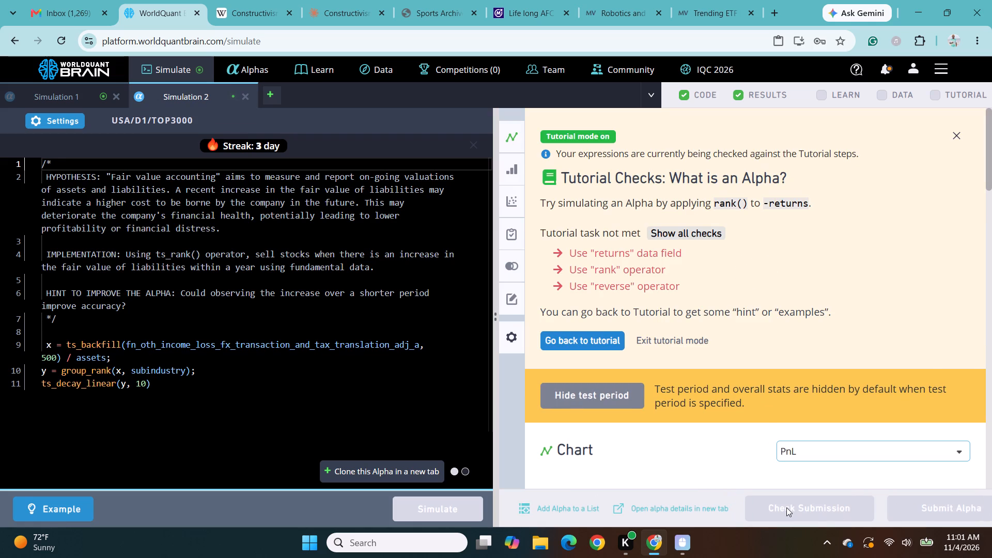
scroll(758, 409, "down", 5)
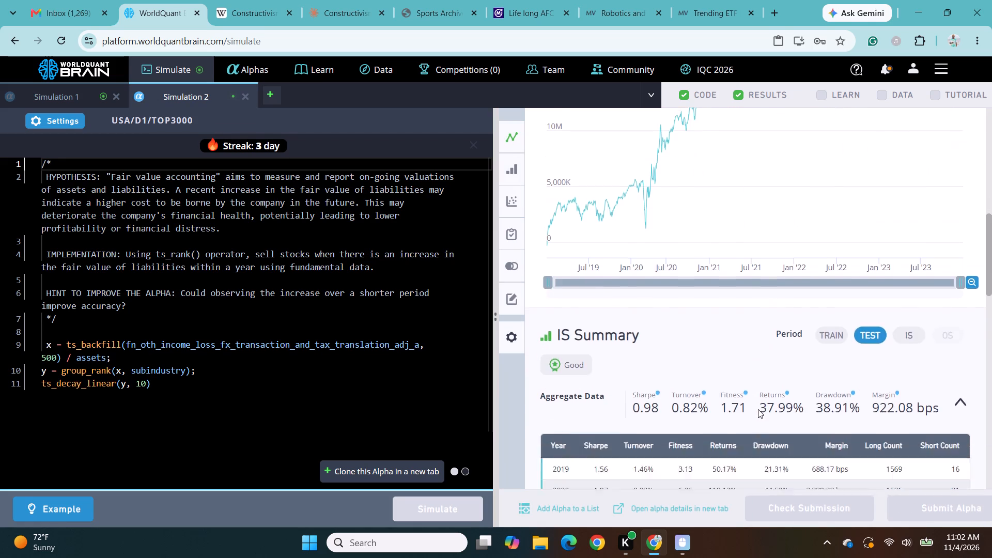
scroll(758, 409, "down", 2)
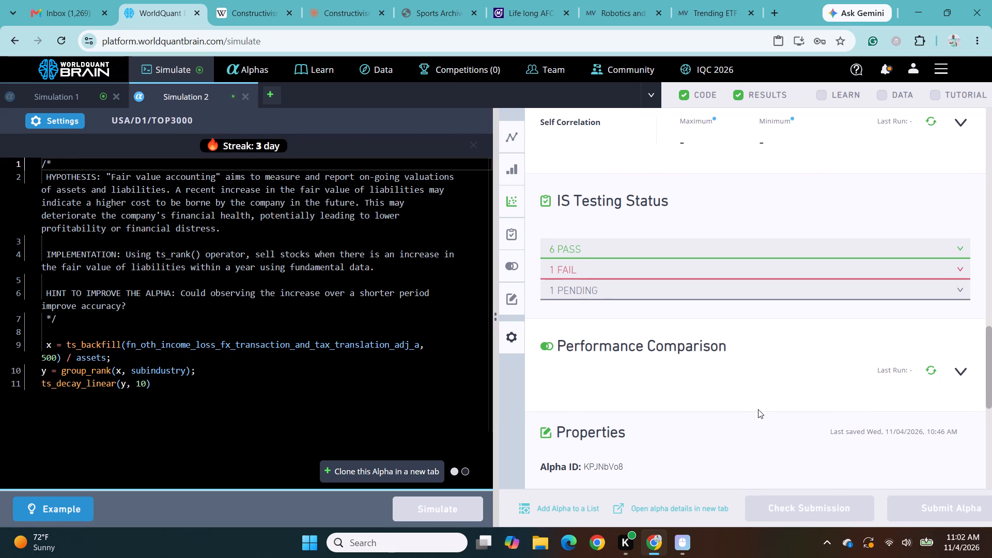
left_click(742, 263)
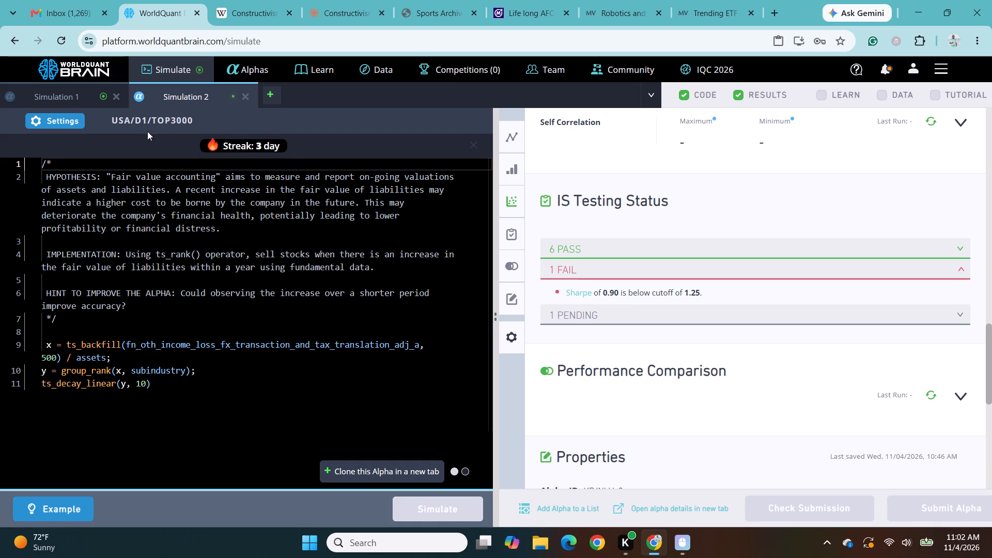
Set Simulation 2's neutralization to Subindustry, apply the settings and rerun the simulation.
left_click(75, 121)
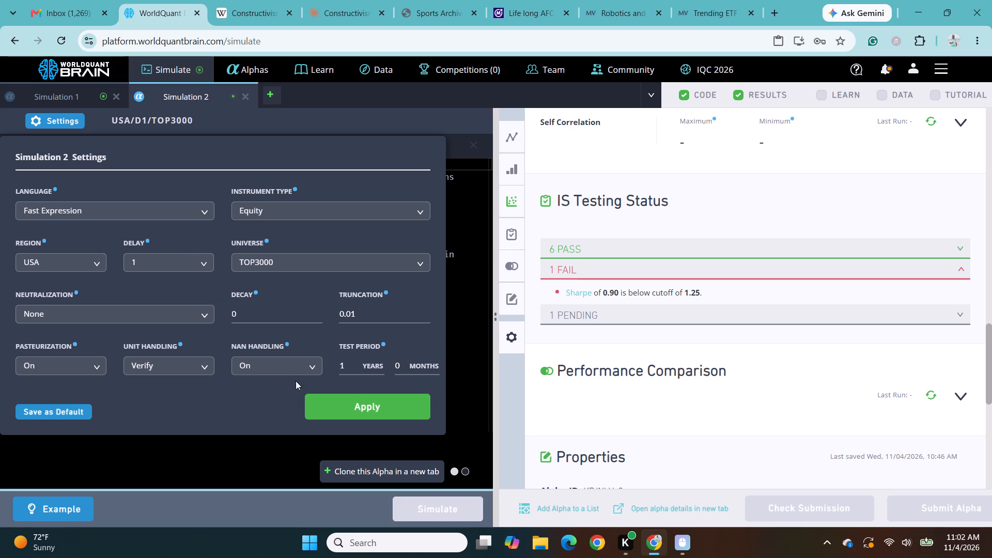
left_click(324, 401)
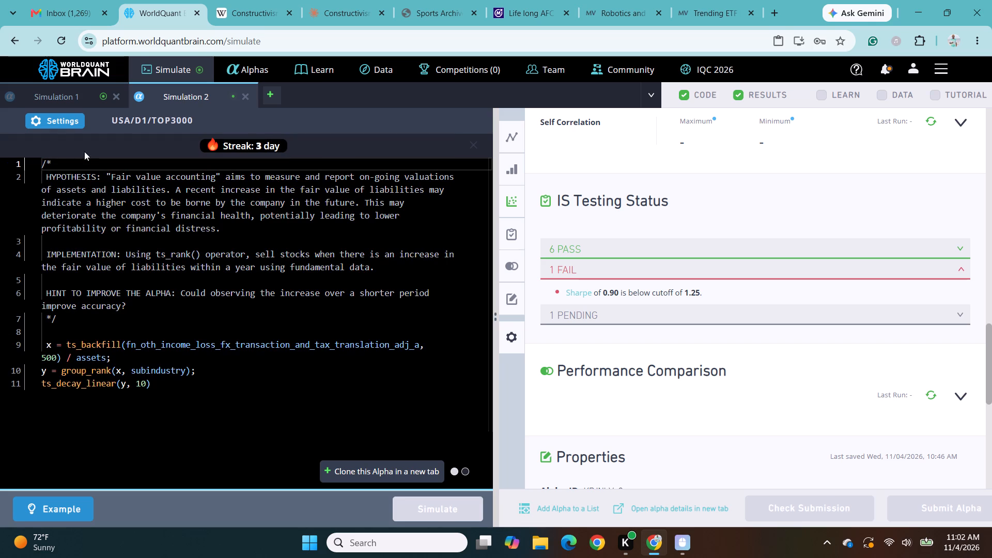
left_click(68, 120)
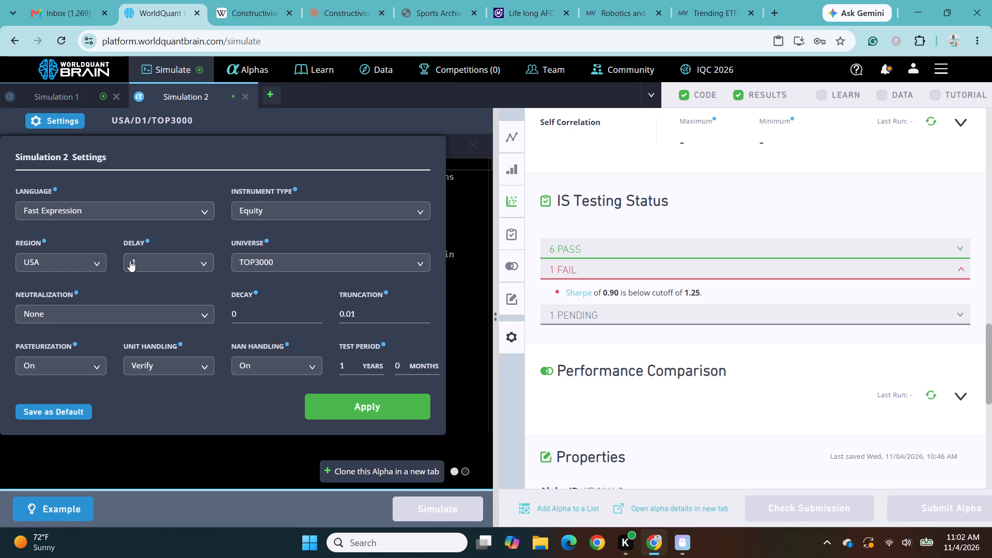
left_click(207, 315)
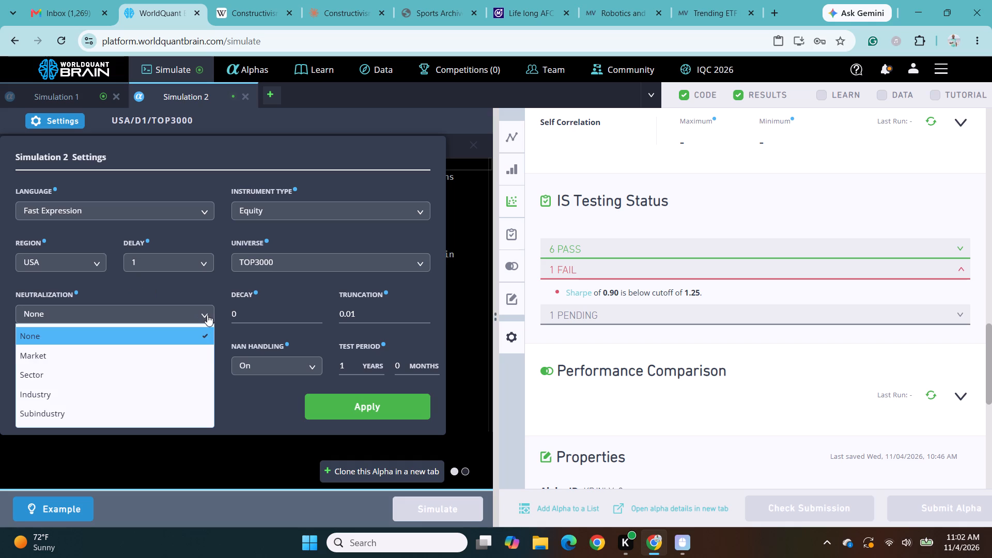
left_click(120, 410)
left_click(357, 401)
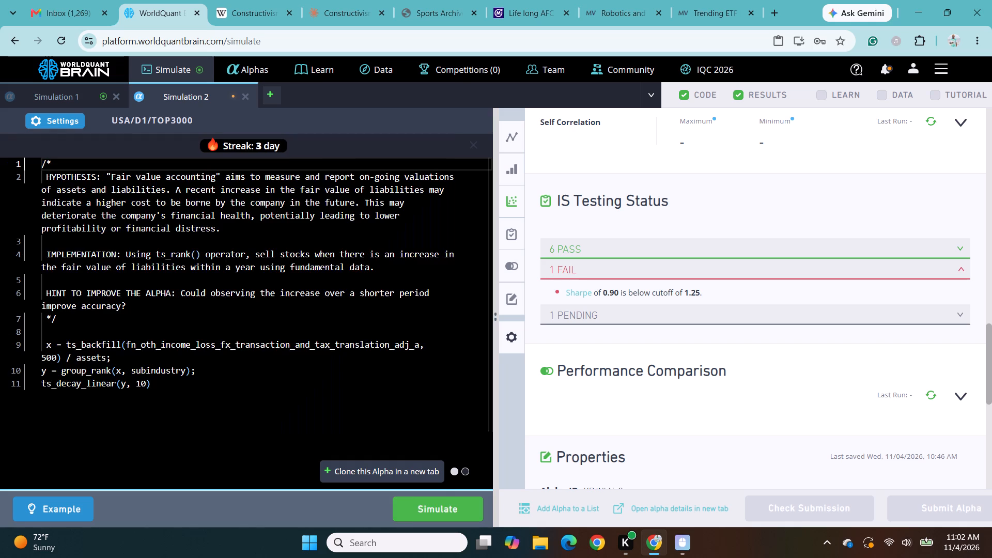
left_click(432, 504)
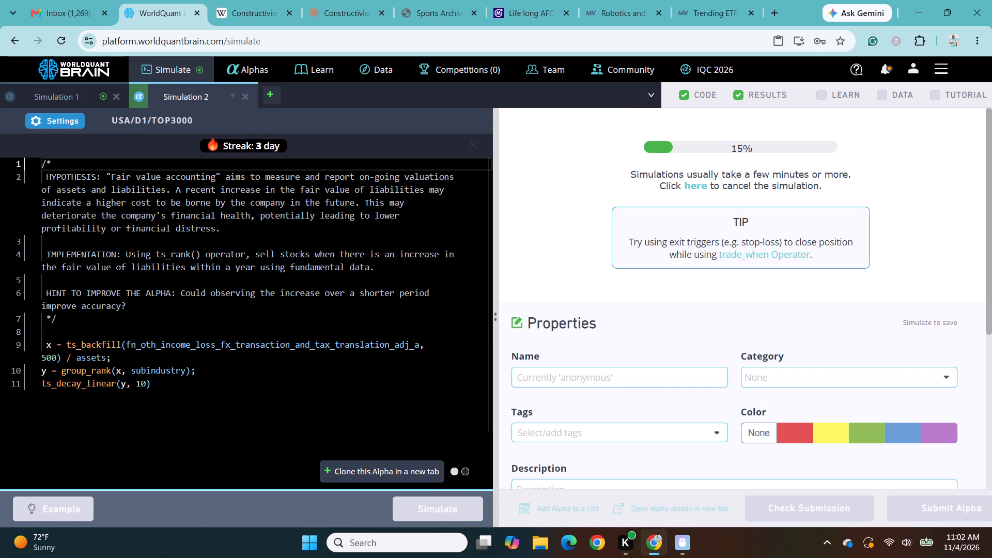
Switch to Simulation 1 and reveal its test period results.
left_click(87, 97)
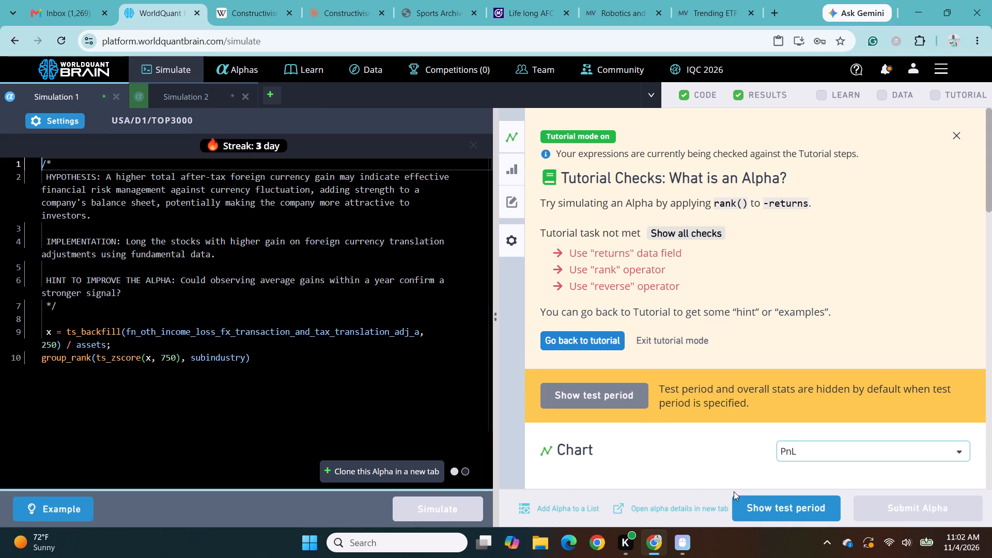
left_click(752, 504)
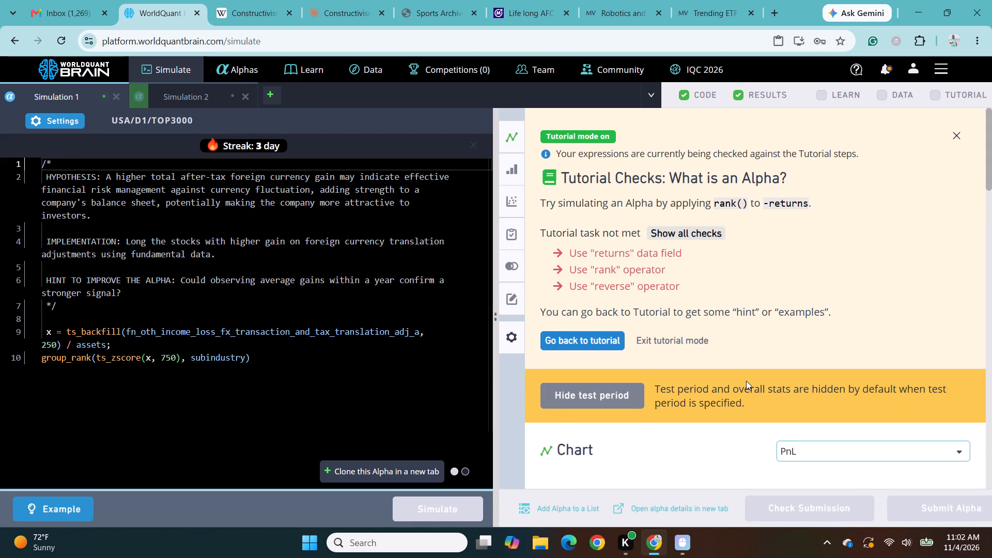
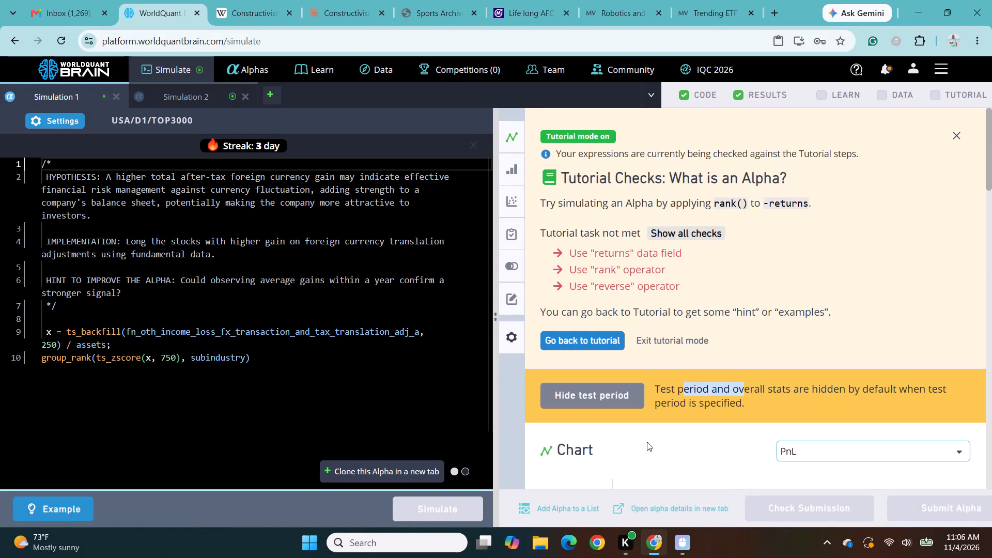
Expand the failed tests in Simulation 1's IS Testing Status.
scroll(647, 442, "down", 1)
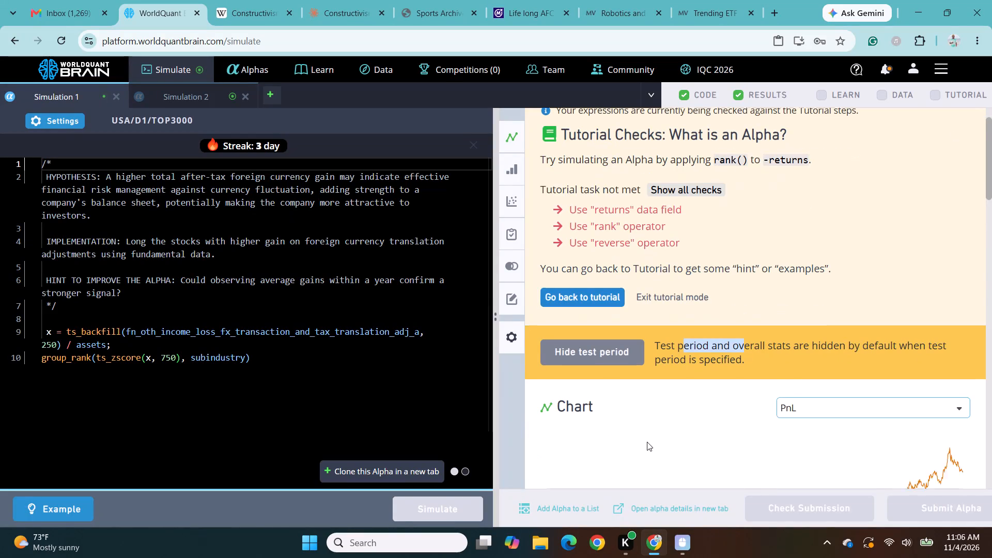
scroll(647, 442, "down", 6)
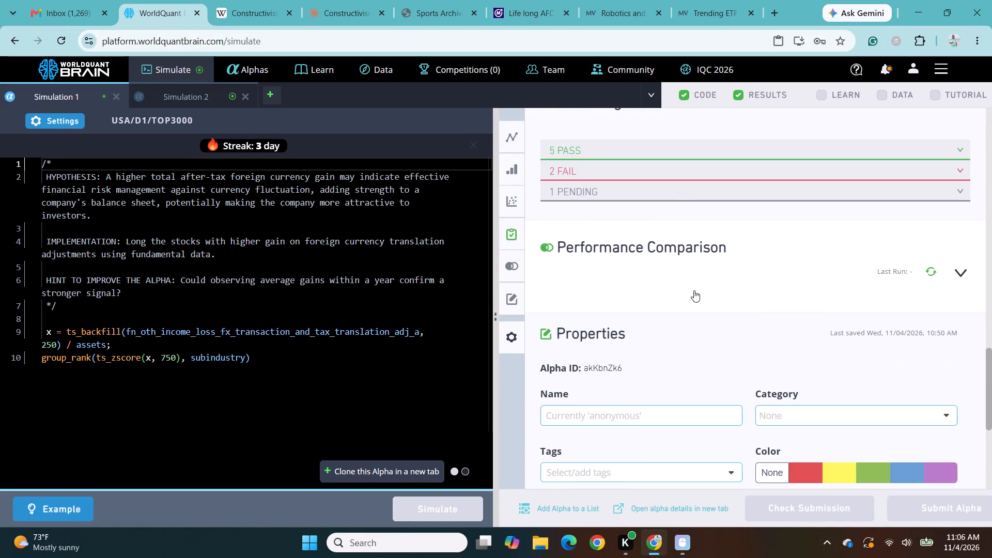
left_click(672, 177)
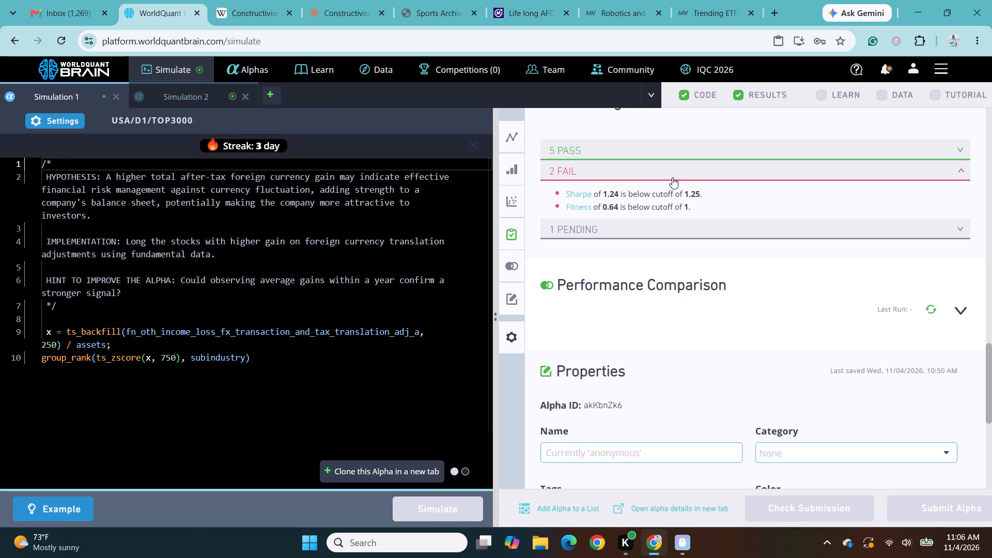
Set Simulation 1's decay to 1 and delay to 0, apply the settings and rerun the simulation.
left_click(67, 122)
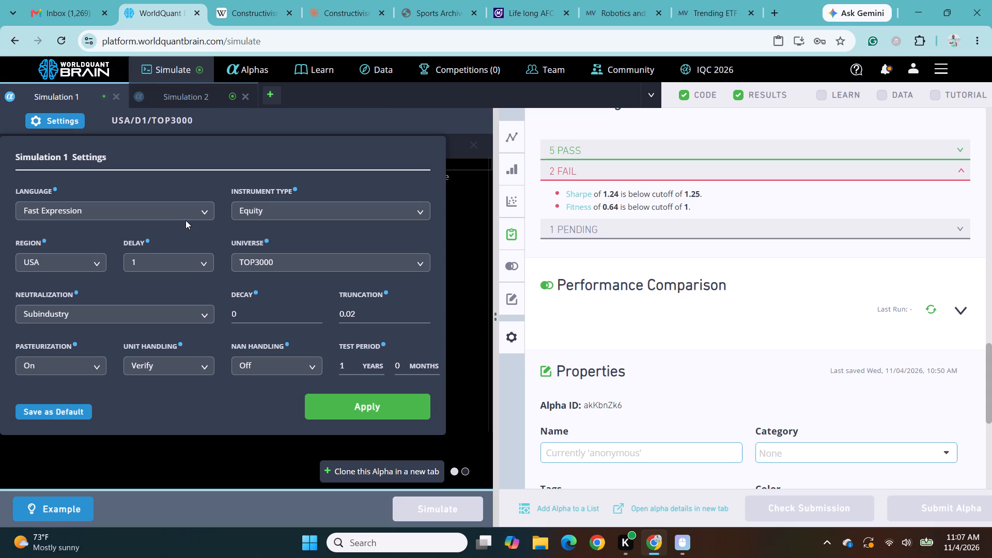
left_click(241, 313)
key("BackSpace")
key("1")
left_click(206, 262)
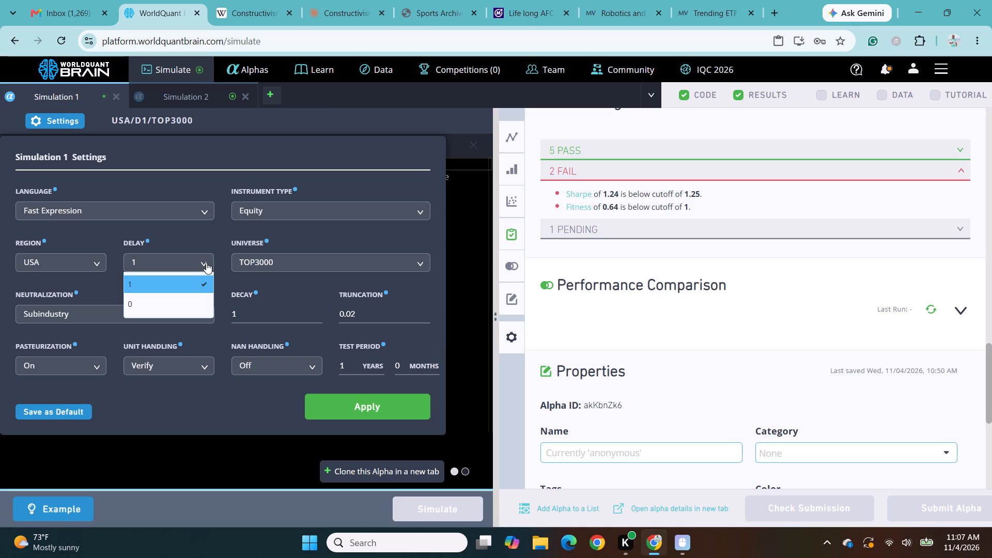
left_click(184, 304)
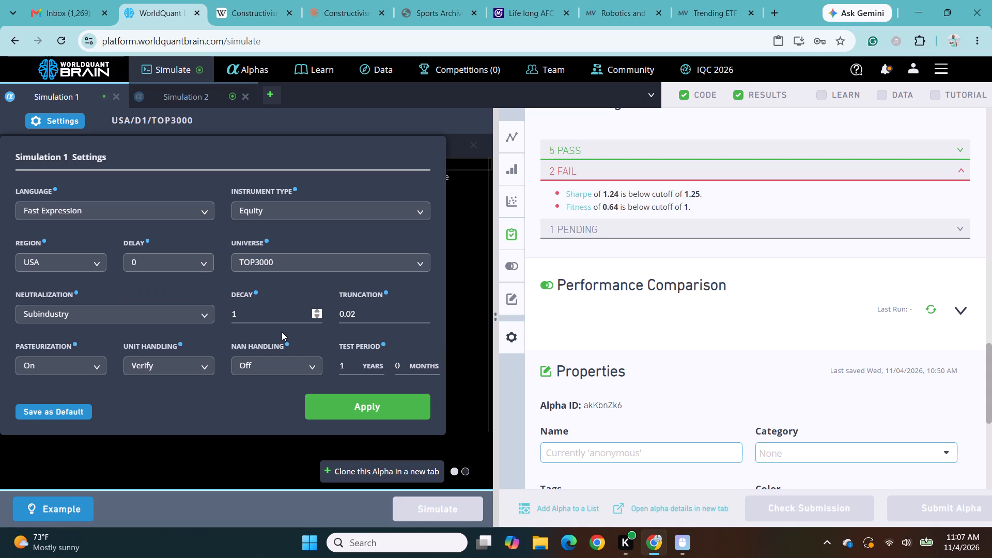
left_click(202, 211)
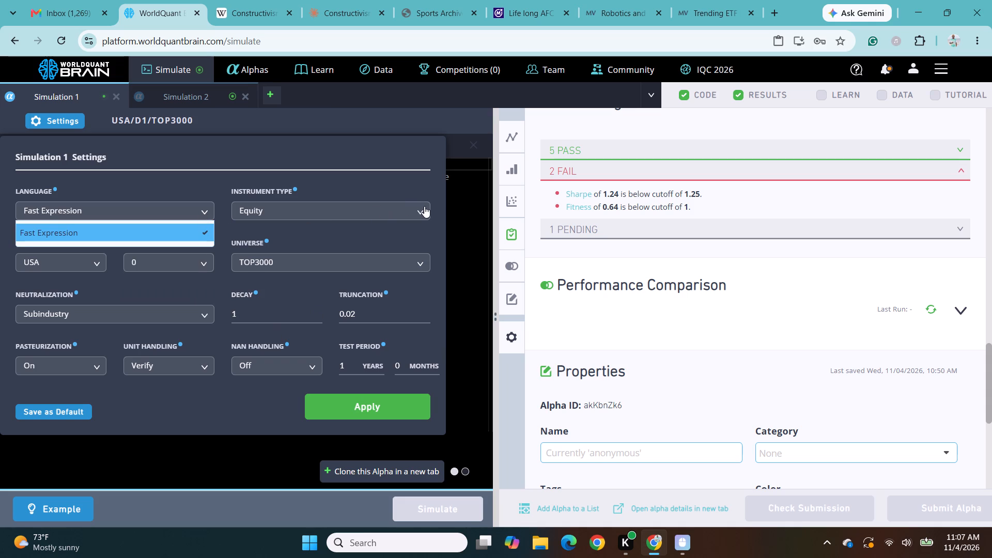
left_click(424, 206)
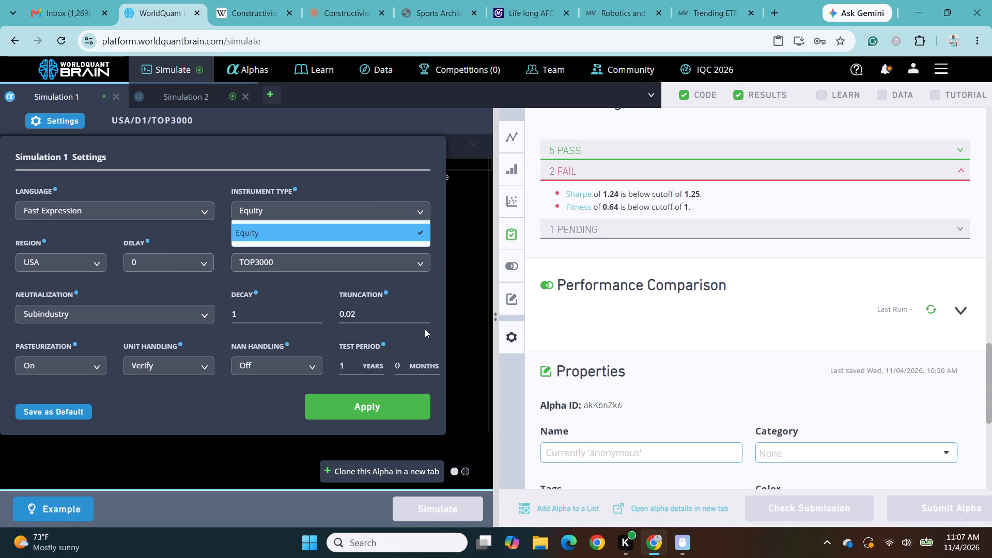
left_click(369, 402)
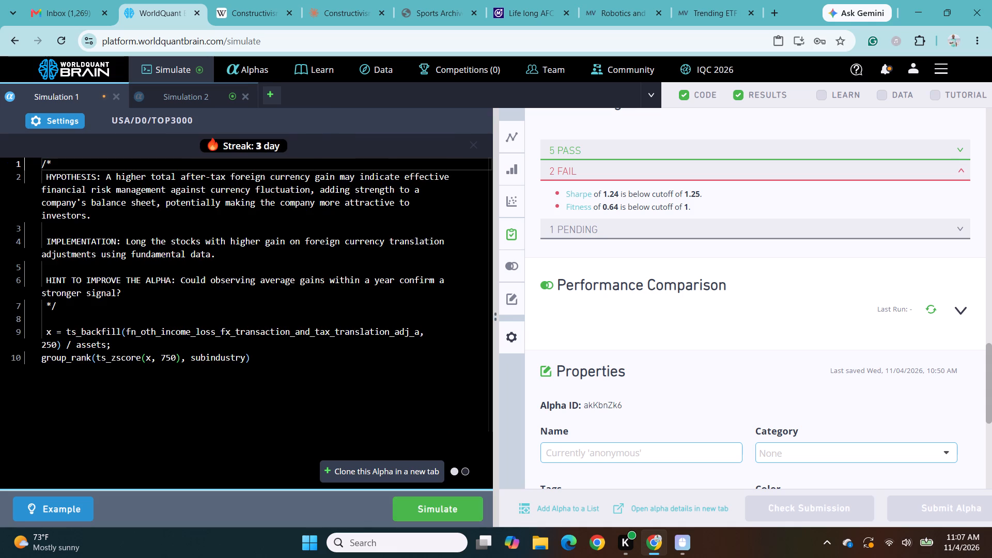